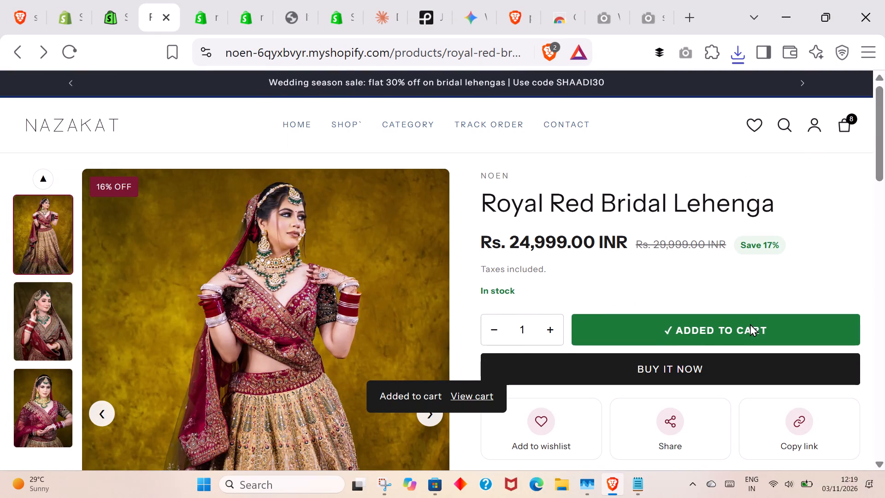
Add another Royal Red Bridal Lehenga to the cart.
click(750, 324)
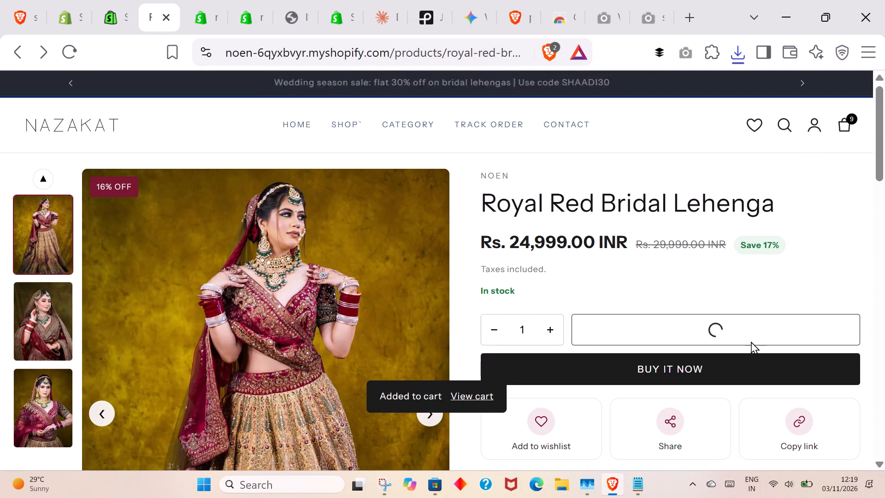
Open the cart and remove the Royal Red Bridal, Ivory Gold Mehendi and Emerald Red Banarasi lehengas.
click(843, 130)
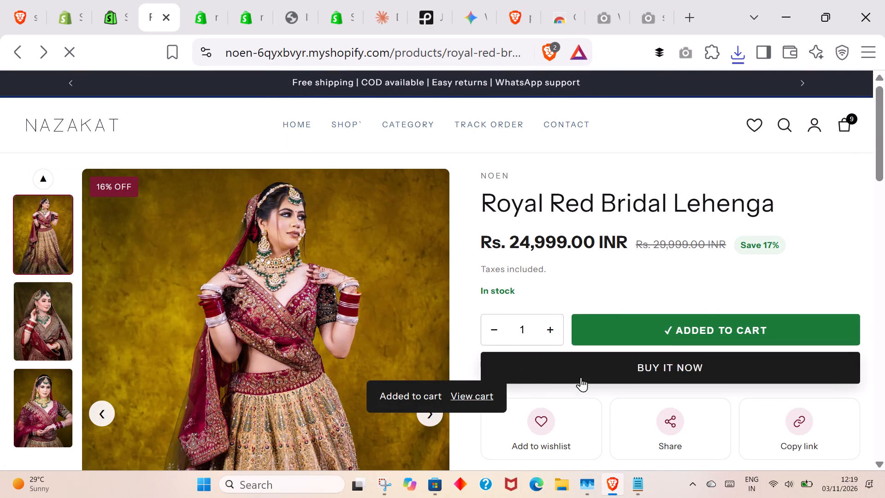
click(652, 291)
scroll(652, 366, down, 2)
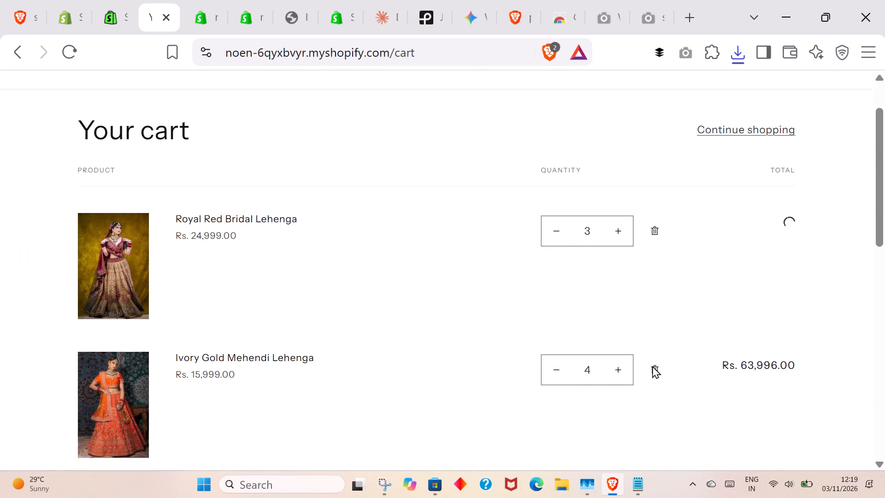
click(660, 254)
scroll(645, 197, up, 2)
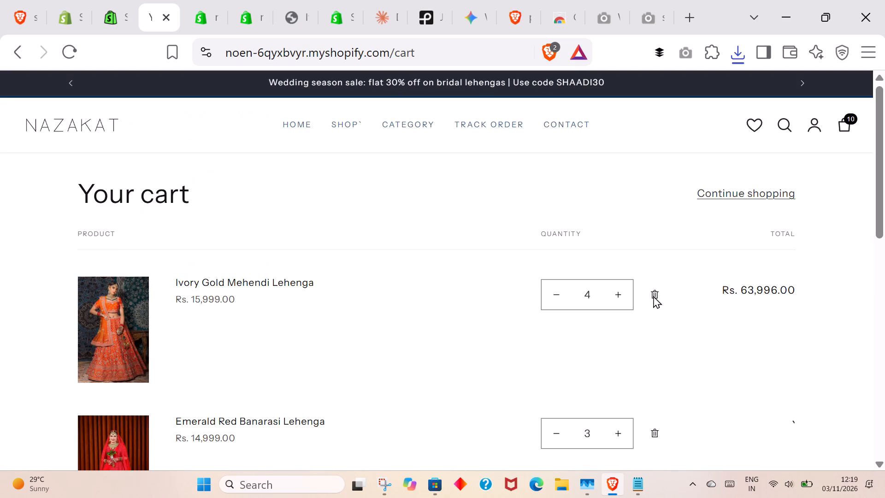
click(664, 287)
double_click(652, 297)
Go to the home page through the cart page's footer logo and examine the footers at the page's end.
scroll(327, 204, down, 4)
scroll(447, 268, down, 4)
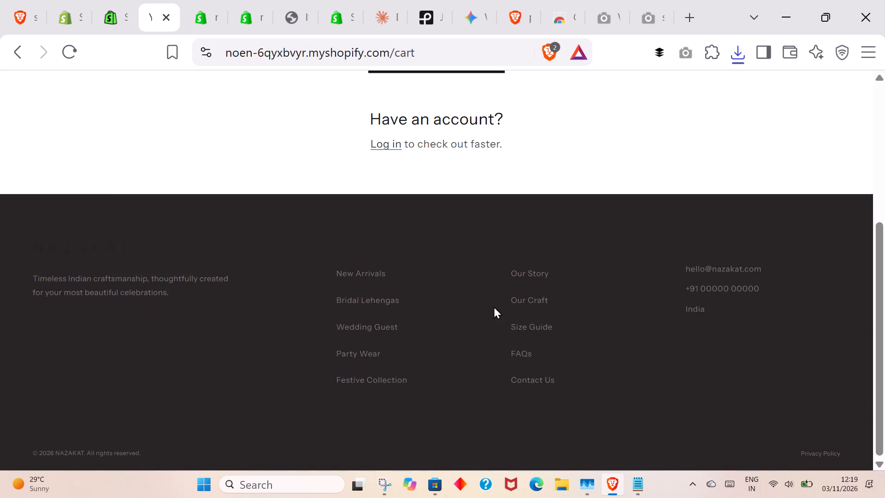
click(106, 235)
click(81, 242)
scroll(209, 240, down, 9)
scroll(208, 238, up, 1)
scroll(208, 238, down, 15)
scroll(207, 243, up, 1)
scroll(207, 243, down, 16)
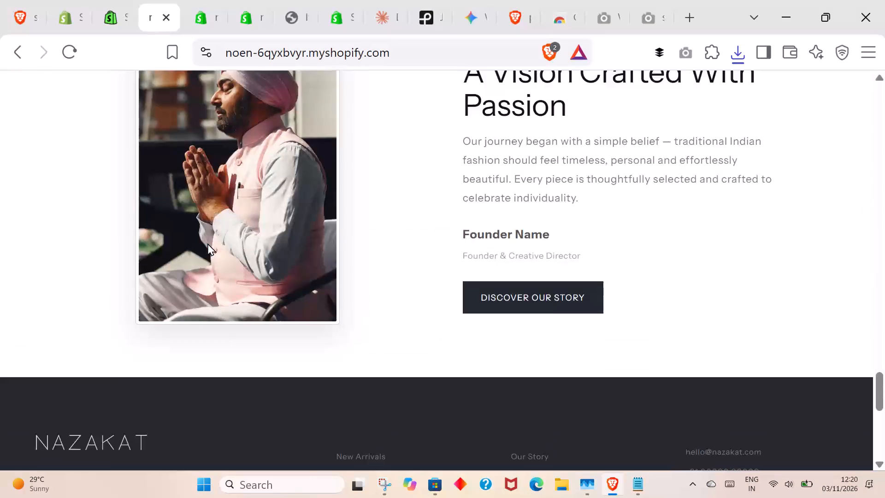
scroll(207, 243, down, 4)
scroll(171, 266, up, 5)
scroll(171, 266, down, 4)
click(262, 330)
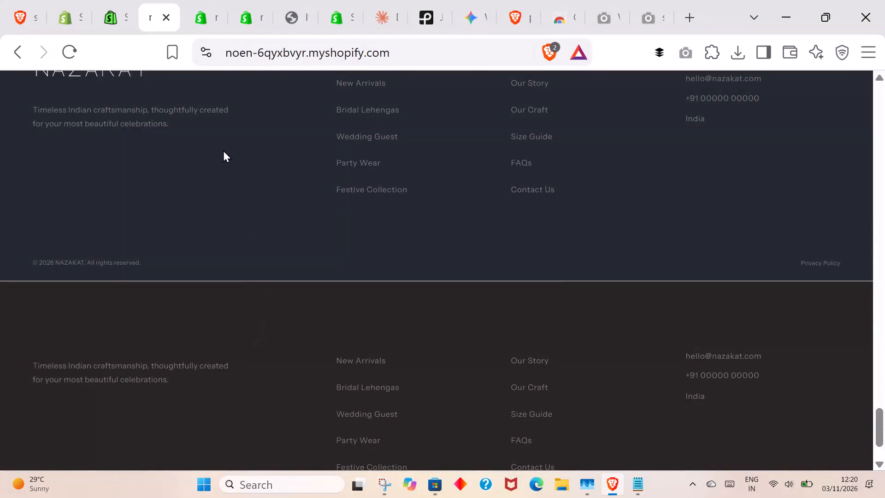
click(223, 150)
scroll(305, 234, up, 1)
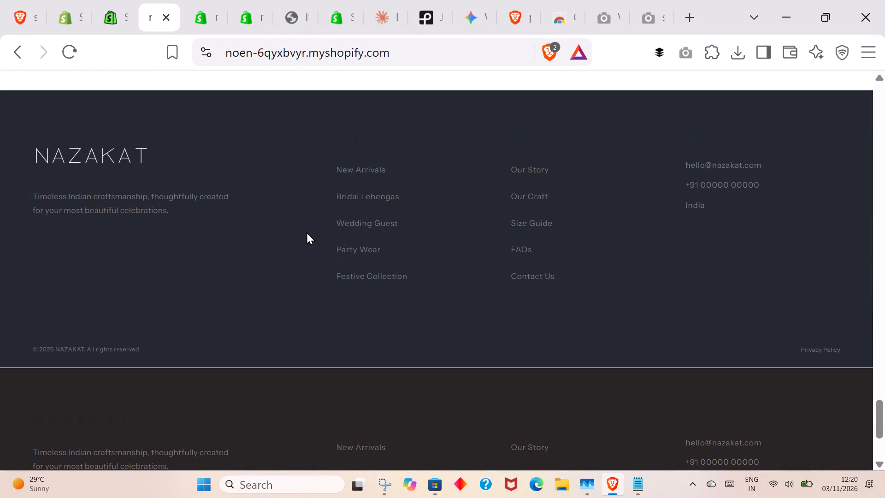
scroll(139, 183, up, 4)
In the Dawn theme editor, delete the Nazakat Footer section from the Footer group of the Default product template.
click(214, 0)
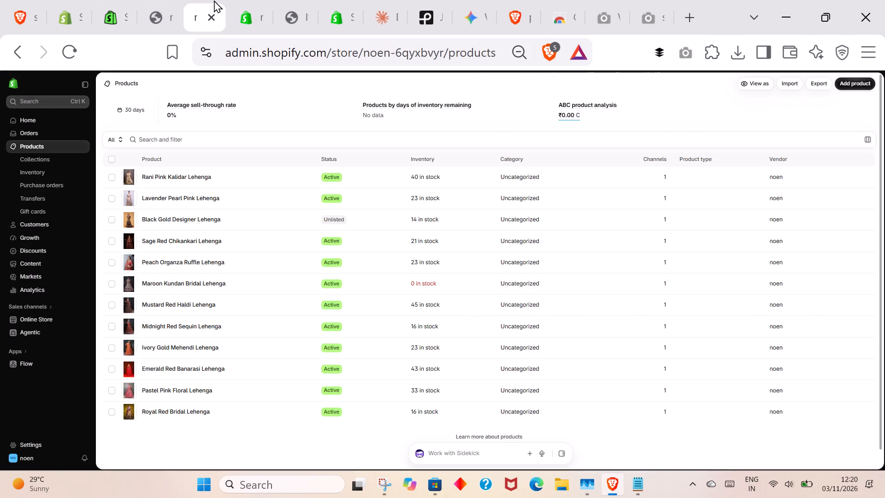
click(241, 0)
scroll(297, 238, down, 13)
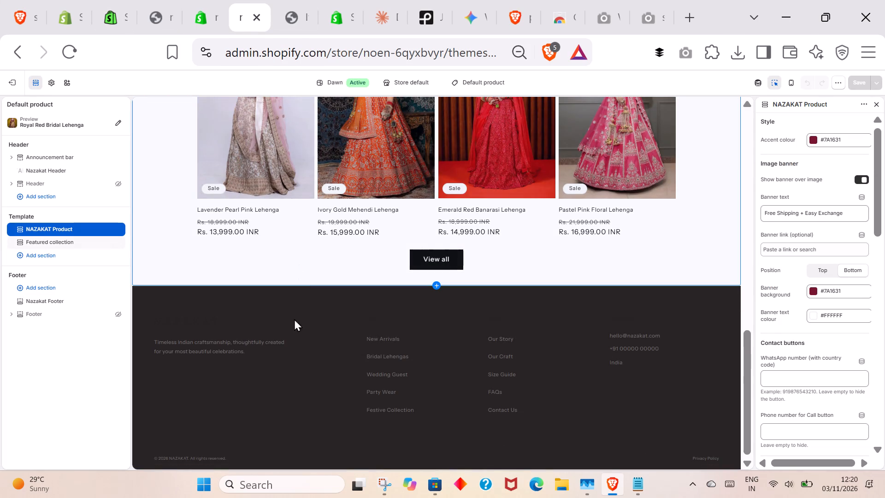
click(329, 317)
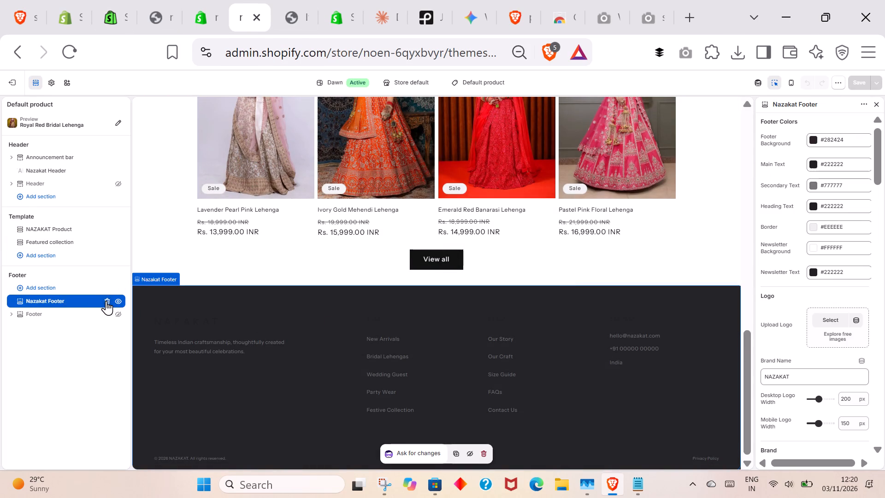
click(106, 301)
Examine the remaining Footer section's settings, the available footer sections and the product page preview.
click(48, 302)
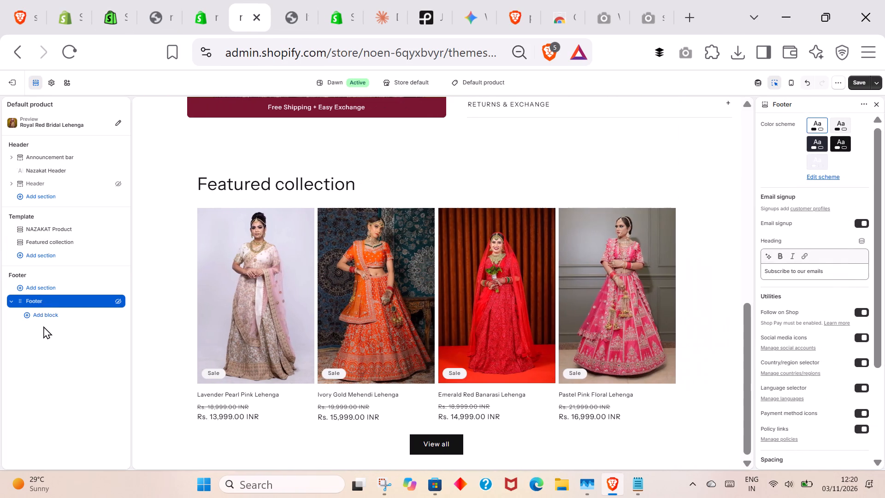
scroll(863, 178, up, 5)
scroll(810, 249, down, 2)
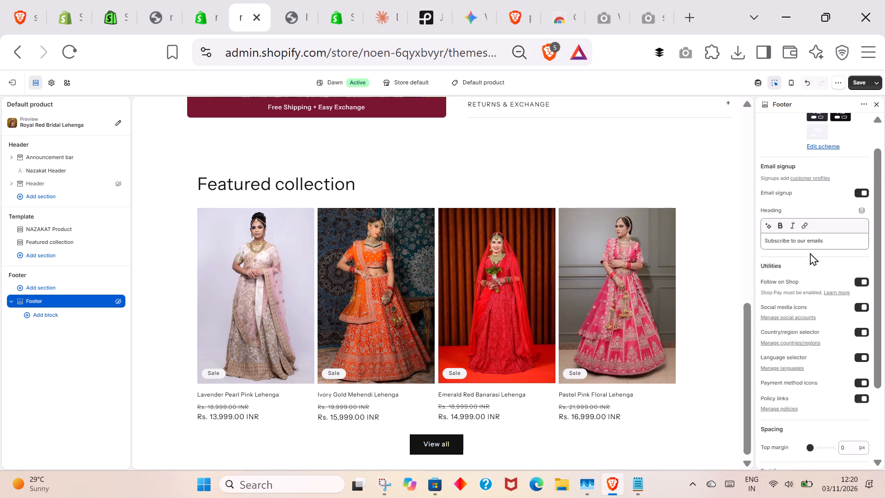
click(62, 285)
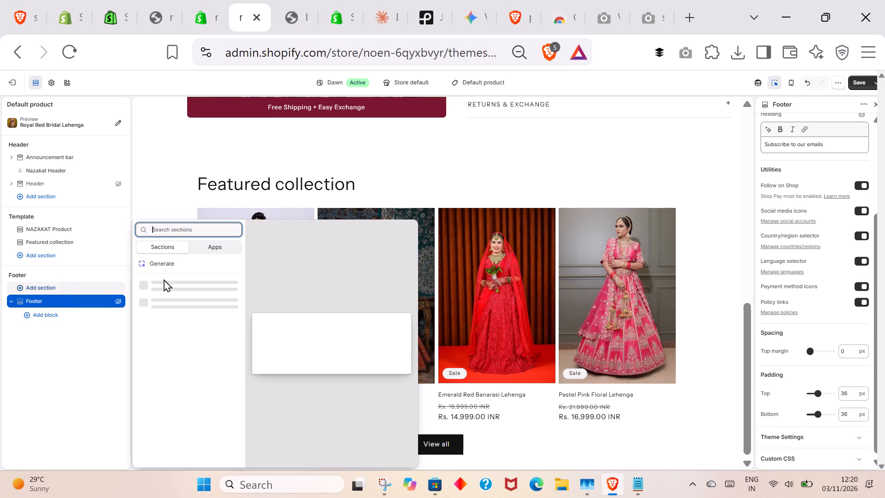
click(49, 361)
scroll(425, 263, down, 4)
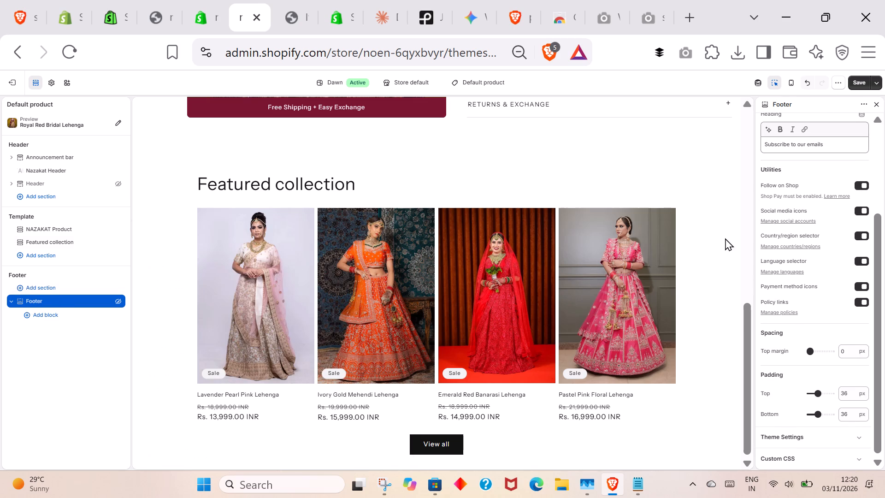
scroll(616, 262, down, 7)
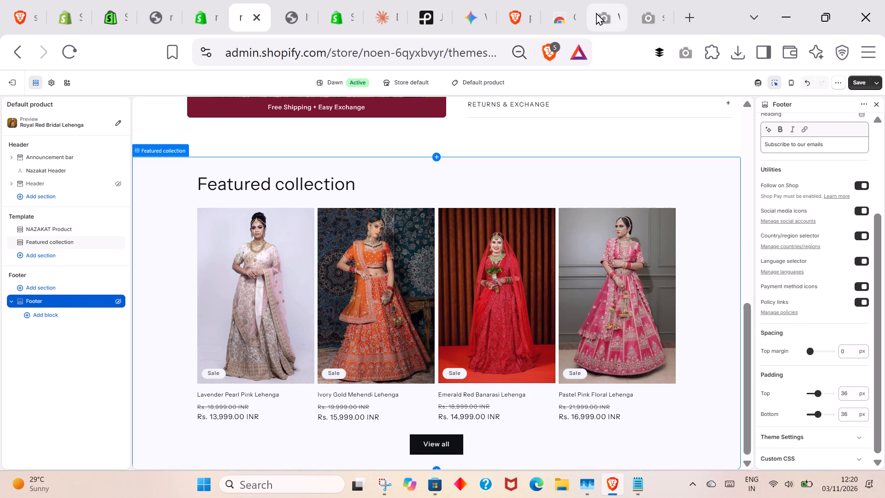
click(206, 0)
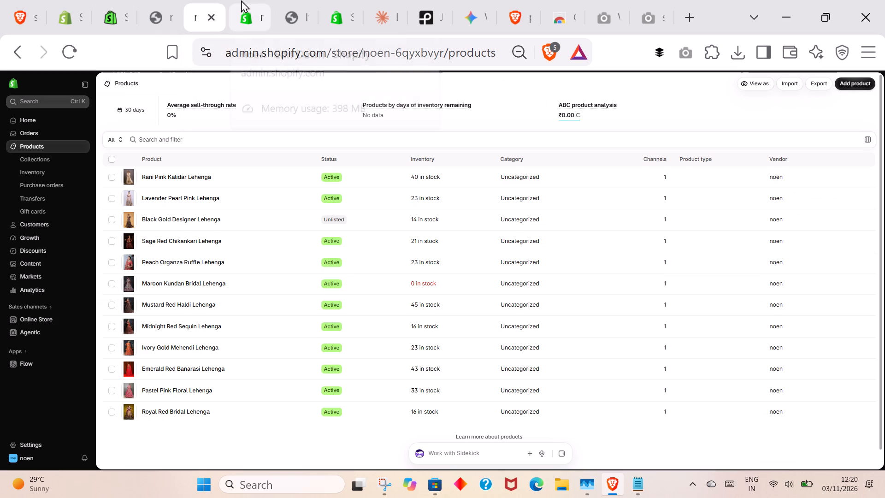
click(241, 0)
scroll(325, 275, down, 6)
scroll(357, 383, down, 5)
scroll(582, 392, up, 8)
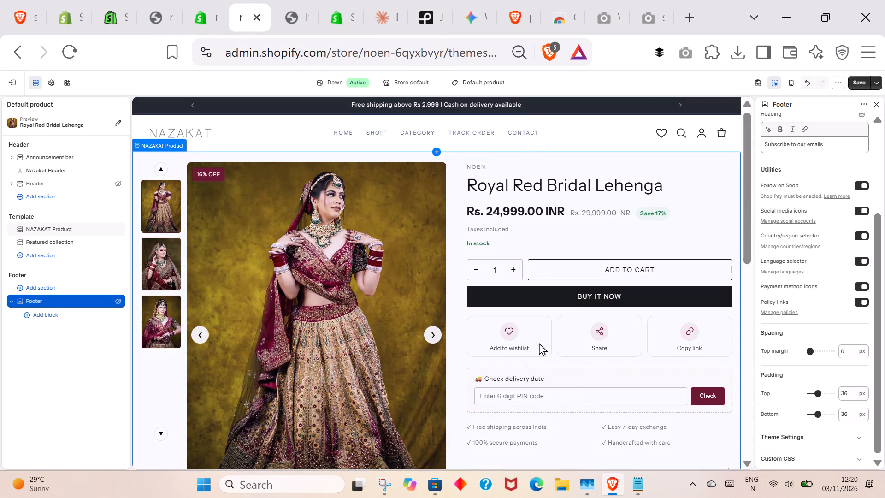
scroll(520, 340, down, 7)
scroll(401, 328, down, 4)
Save the theme changes.
double_click(853, 84)
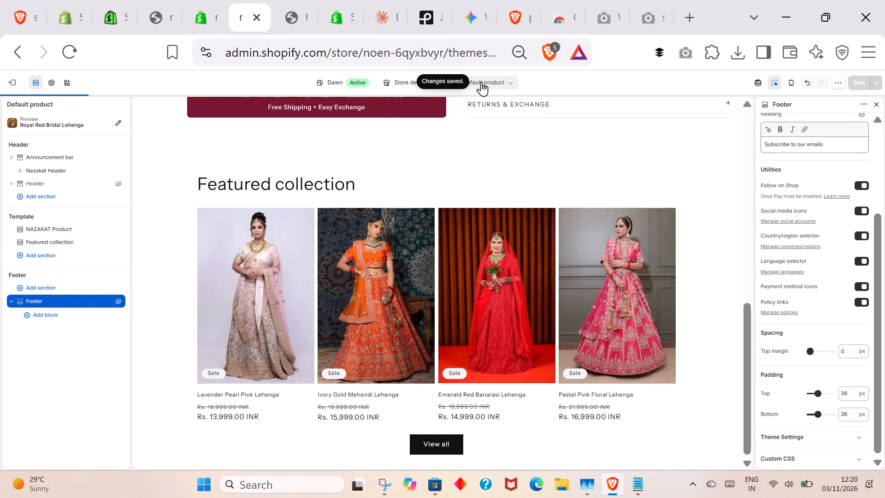
Allow GoFullPage the requested permissions and take a full-page capture of the editor with the product preview scrolled to its top.
click(692, 49)
click(538, 261)
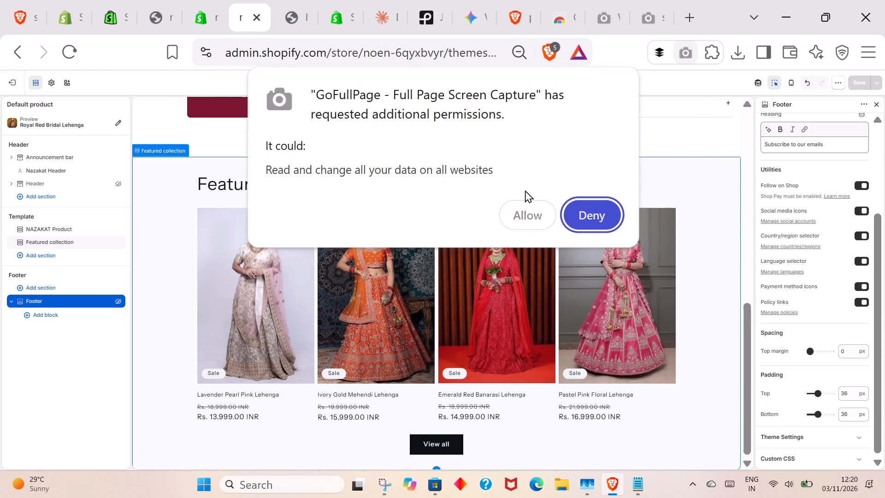
click(516, 207)
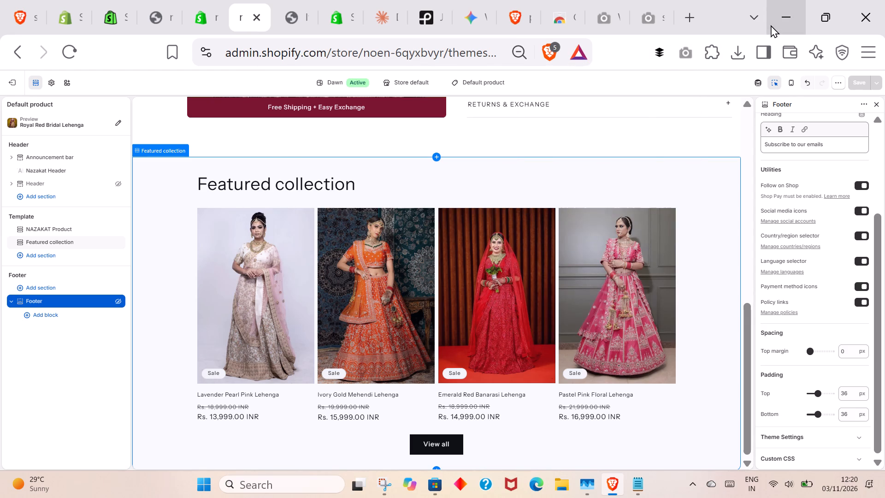
click(677, 57)
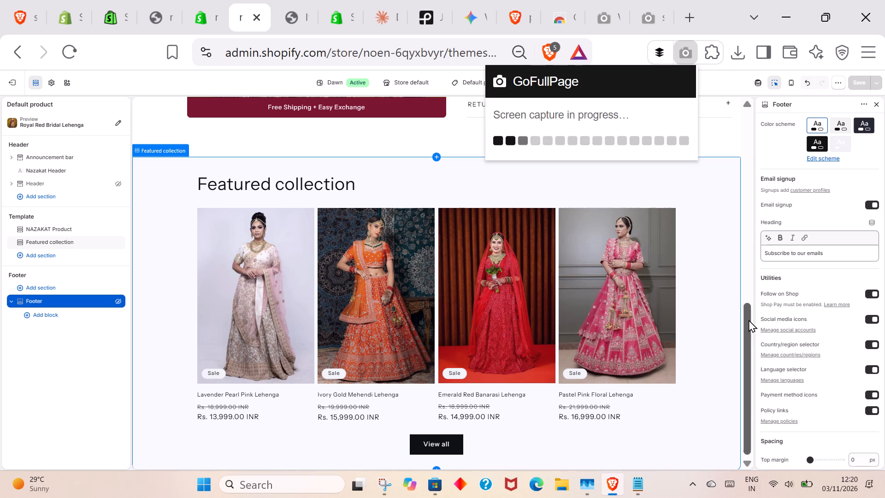
drag(746, 318, 754, 103)
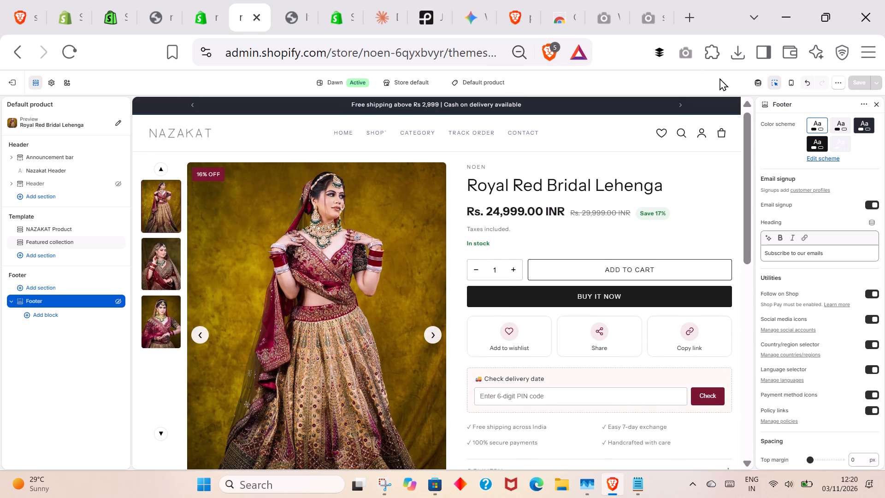
click(680, 47)
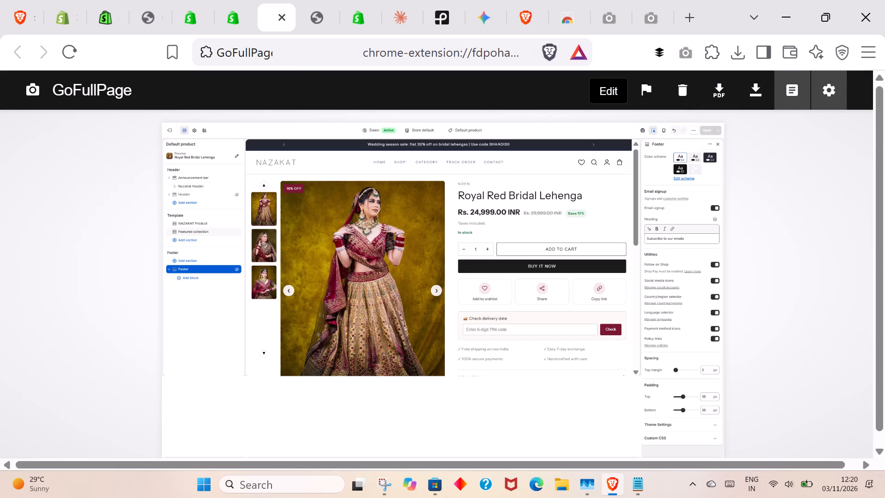
Download the product template capture as a PNG image to the Downloads folder, keeping the suggested file name.
scroll(694, 350, down, 6)
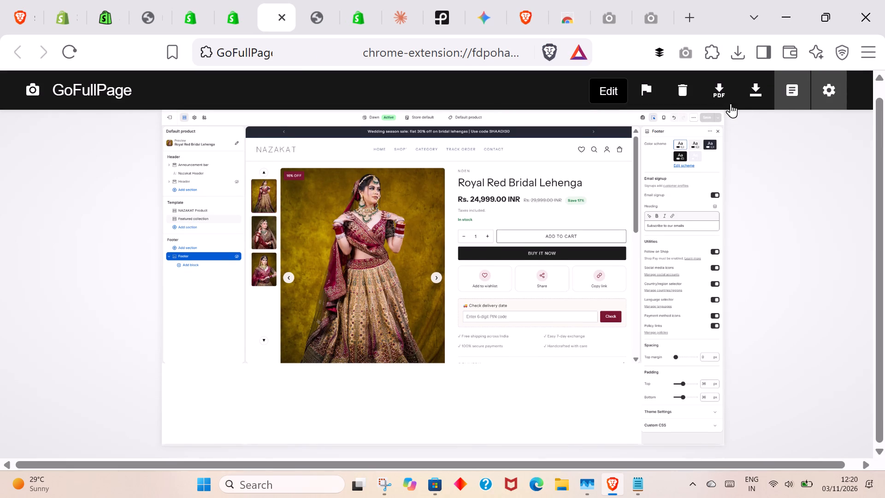
click(757, 90)
click(537, 213)
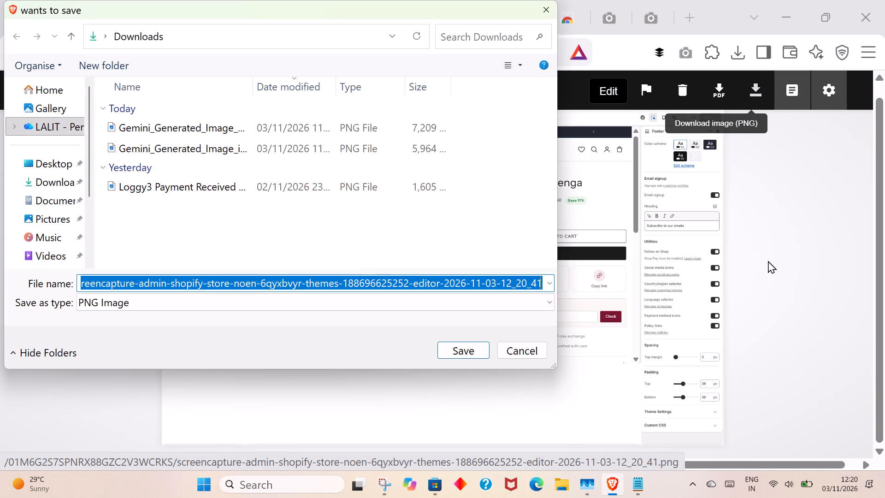
click(472, 351)
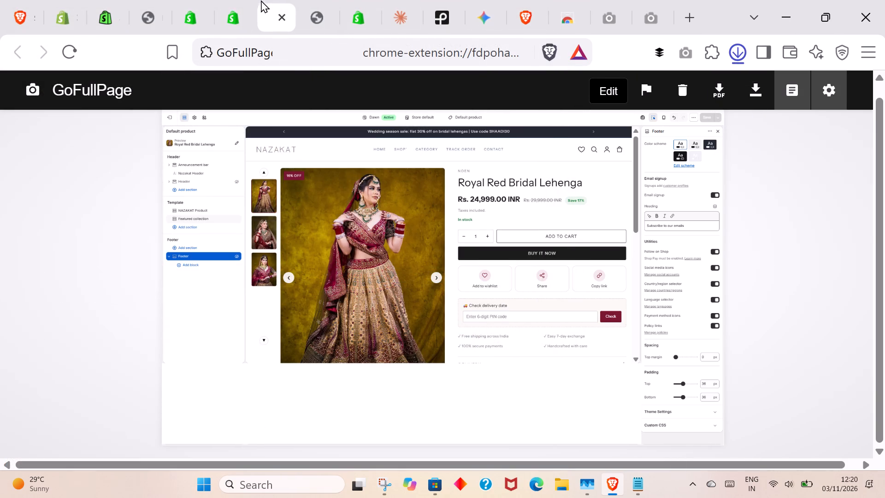
Return to the theme editor and switch the edited template from Default product to Home page.
click(239, 0)
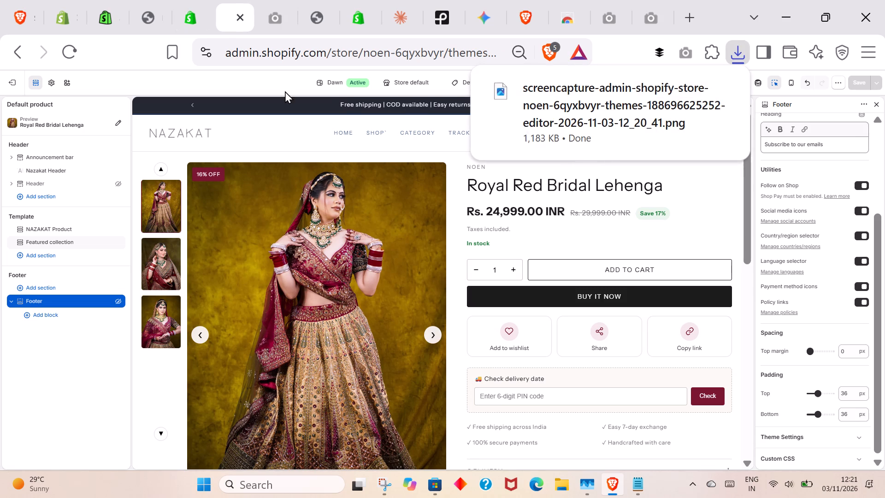
click(285, 91)
click(496, 81)
click(460, 123)
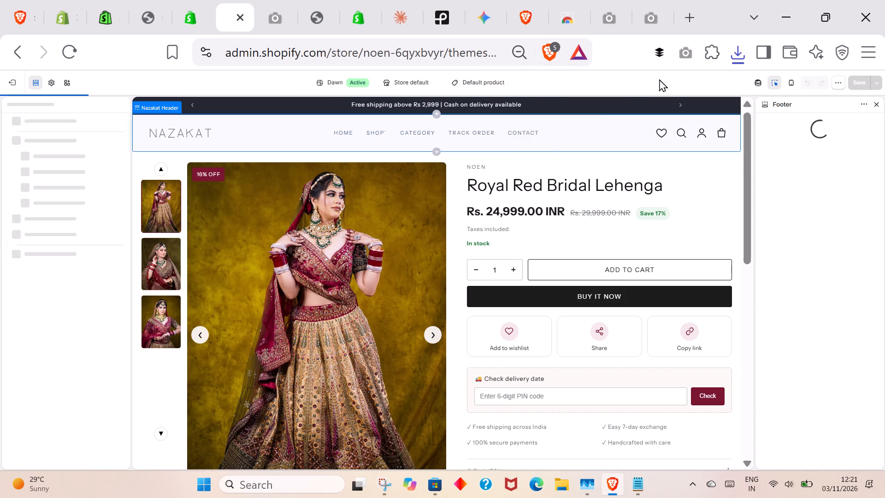
scroll(596, 313, down, 11)
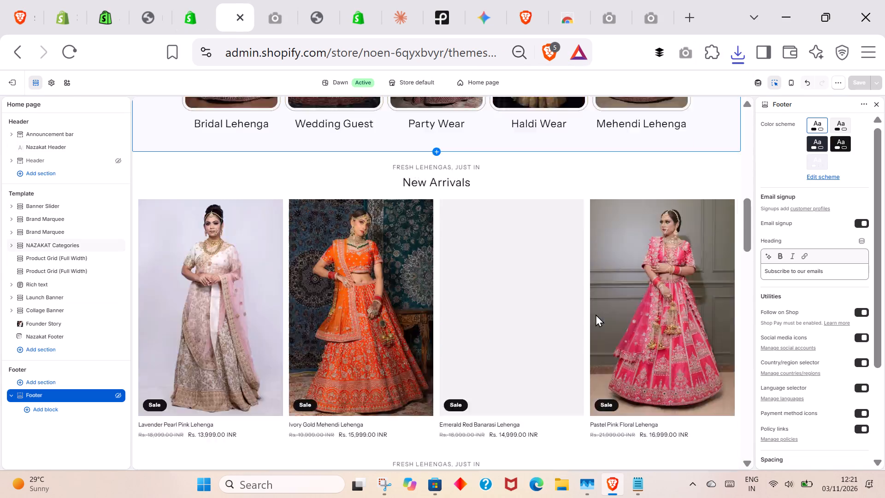
scroll(596, 314, down, 20)
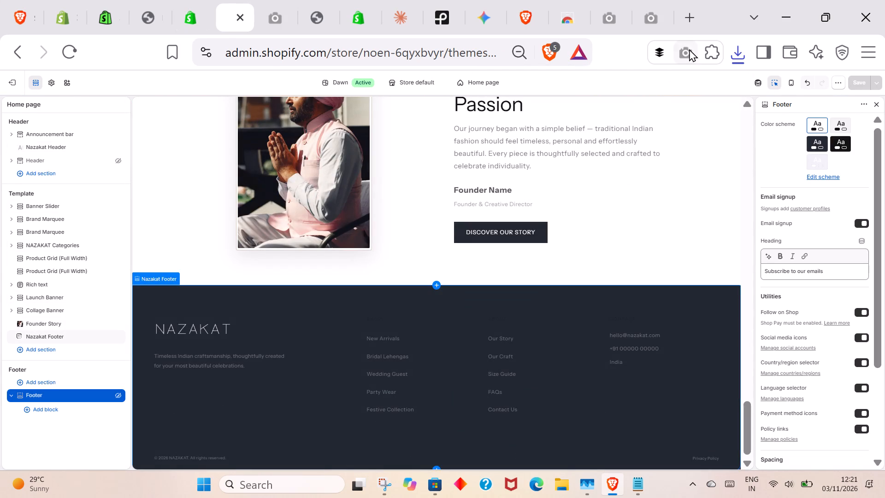
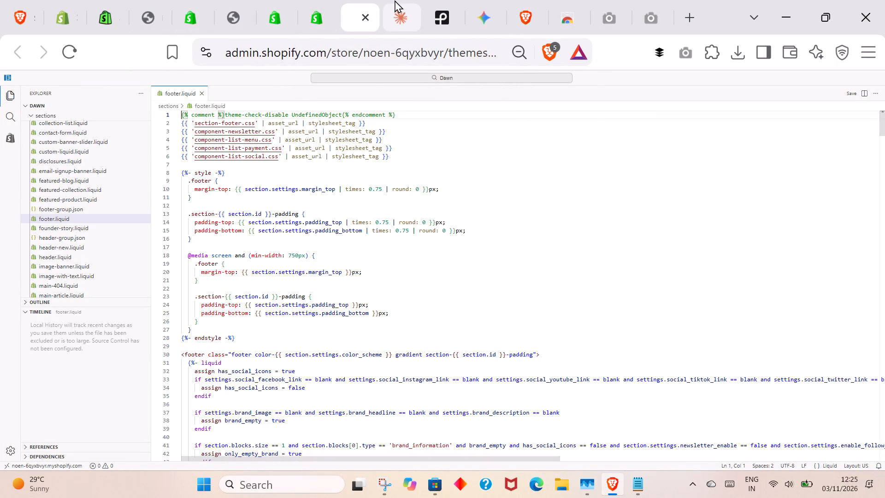
Examine the template's Nazakat Footer in the customizer and the footer-group.json and footer.liquid files in the theme code.
click(316, 0)
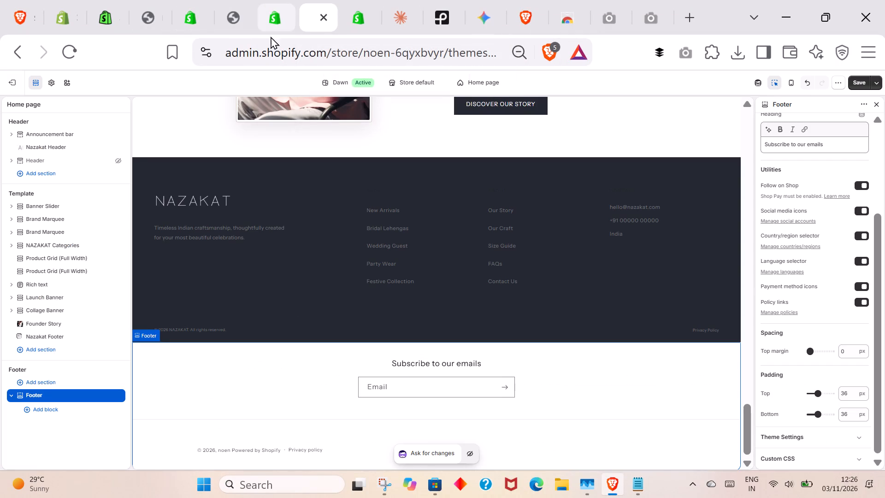
click(305, 284)
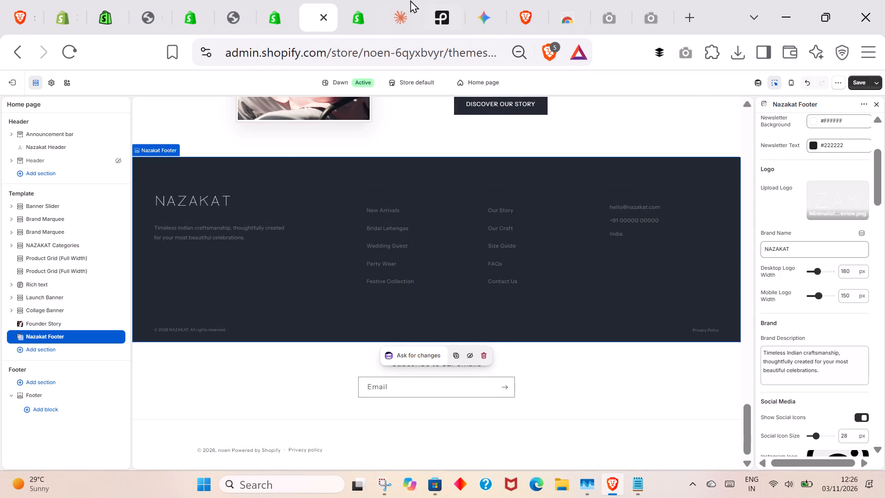
click(349, 0)
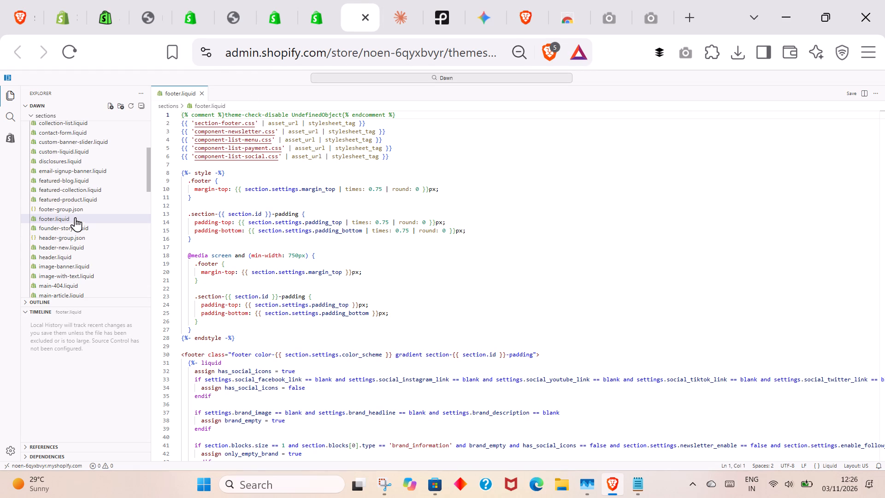
click(81, 212)
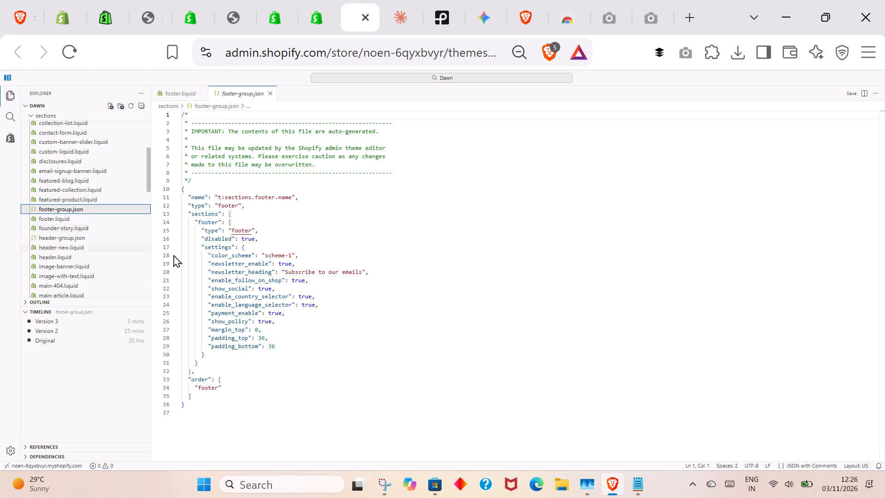
click(75, 218)
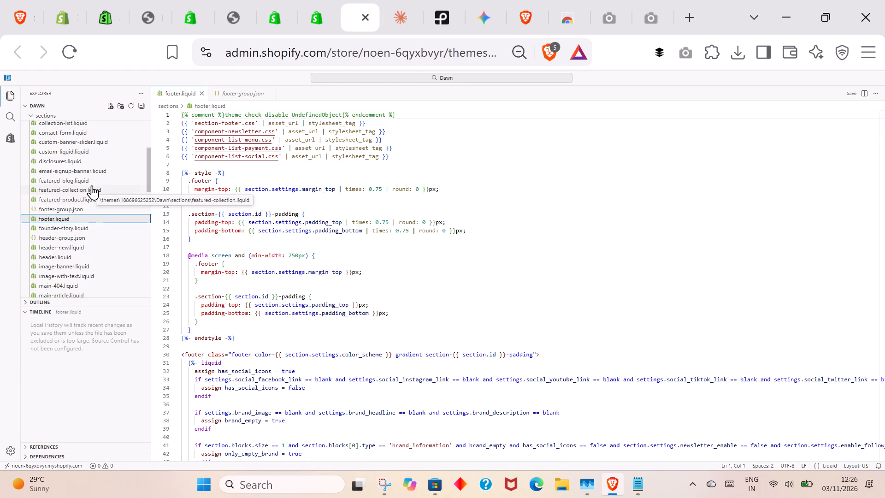
scroll(80, 161, up, 2)
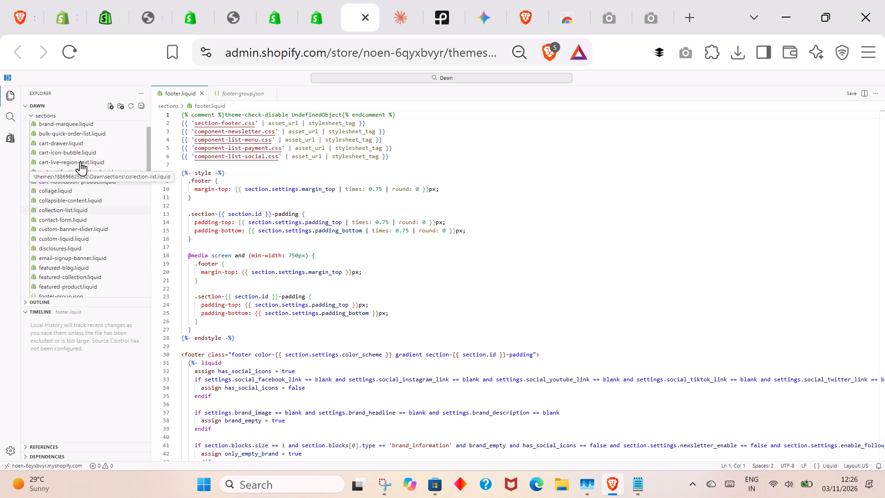
scroll(80, 161, up, 1)
scroll(80, 161, down, 2)
click(77, 261)
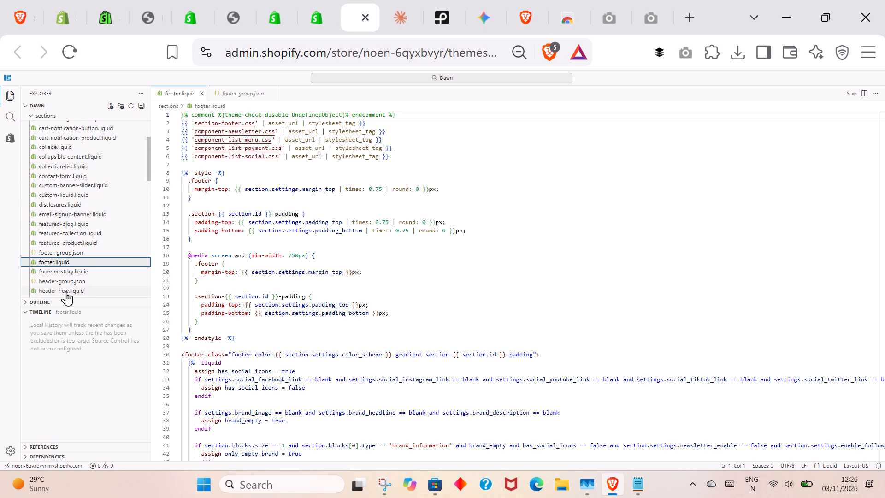
click(60, 274)
click(63, 262)
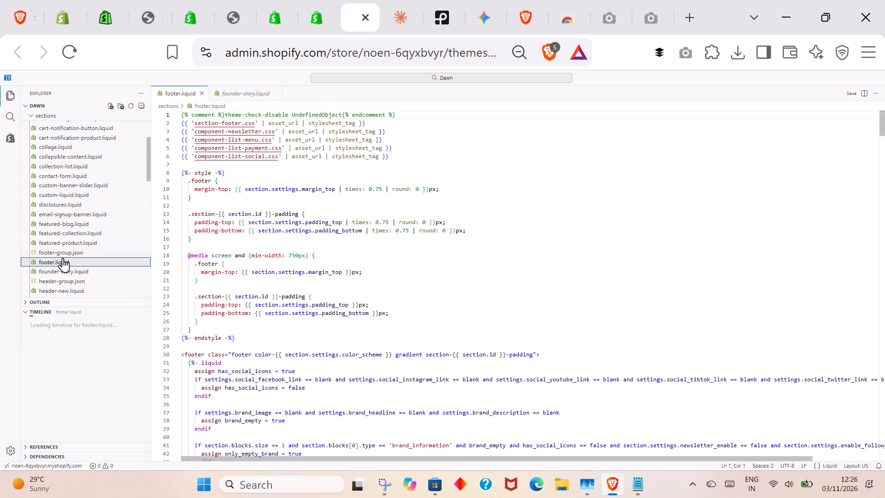
Open nazakat-footer.liquid from the sections folder and copy its entire code.
scroll(123, 181, up, 3)
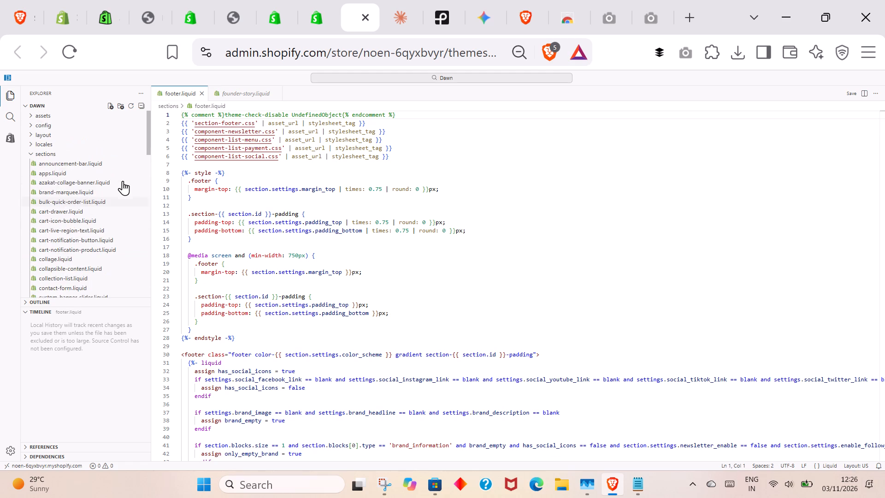
scroll(96, 253, down, 1)
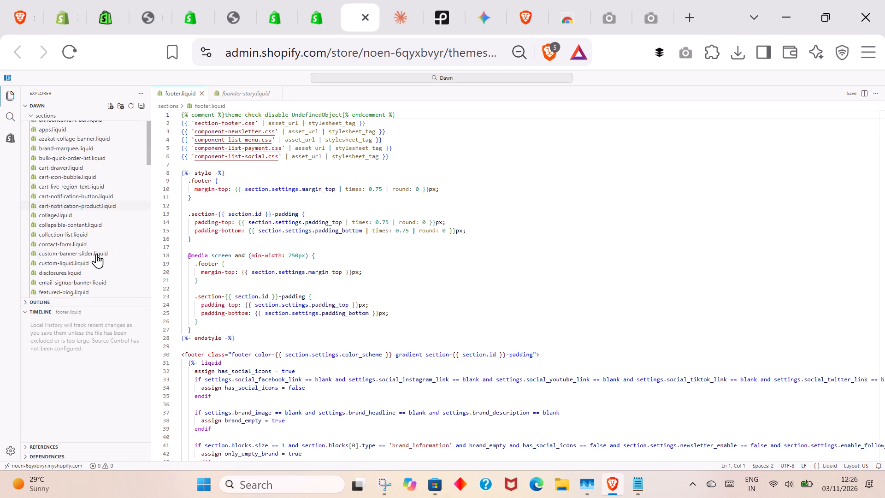
scroll(96, 254, down, 7)
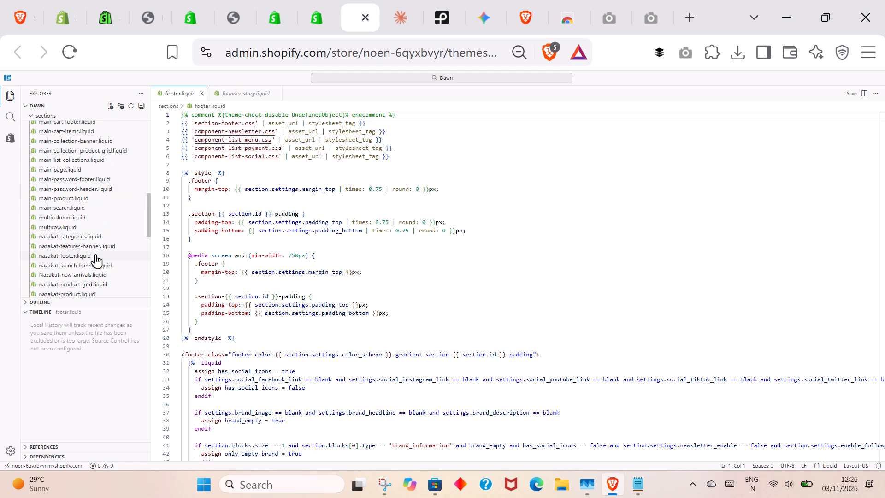
click(91, 251)
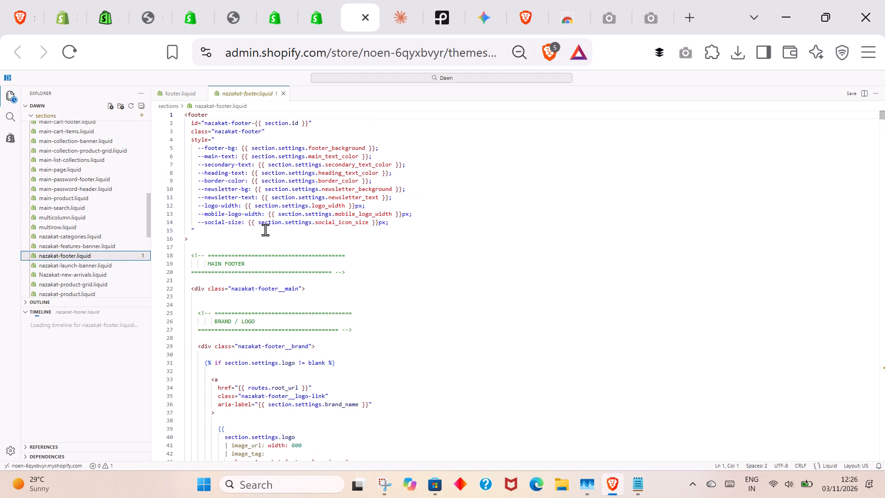
click(265, 230)
key(ctrl+a)
key(ctrl+c)
Replace all the code in footer.liquid with the copied Nazakat footer code and save the file.
scroll(90, 243, up, 2)
scroll(77, 162, up, 1)
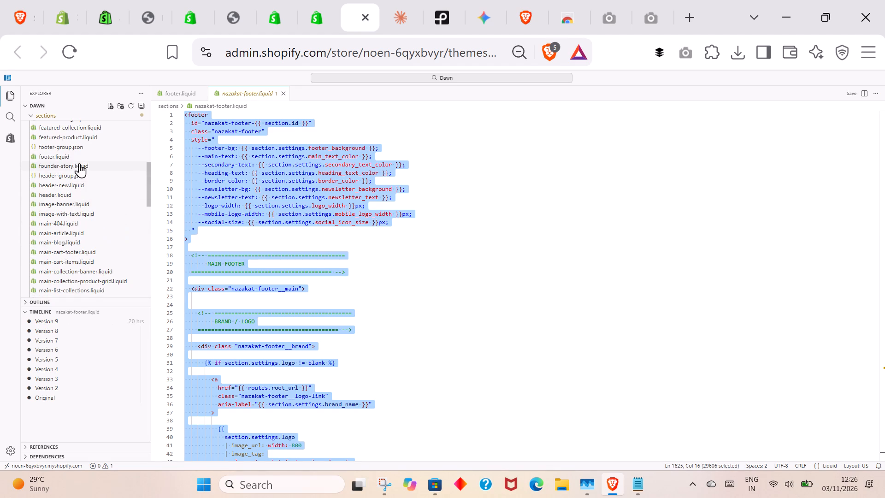
click(70, 147)
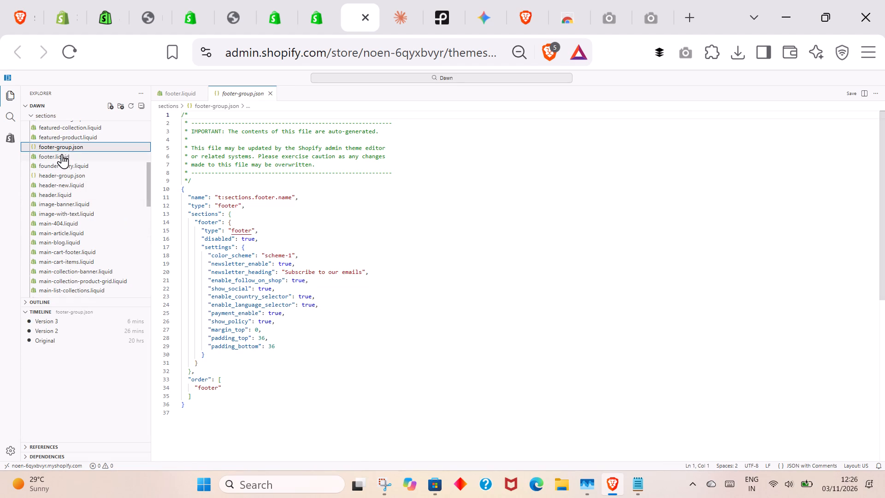
click(73, 158)
click(259, 243)
key(ctrl+a)
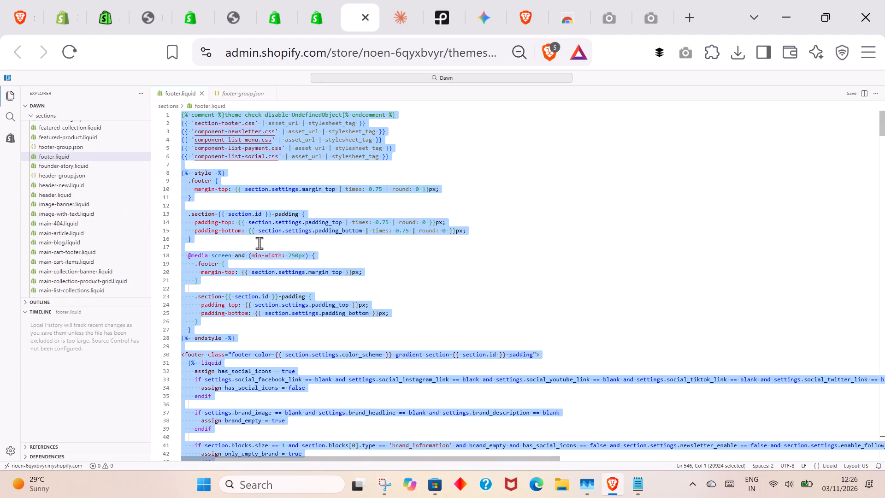
key(ctrl+v)
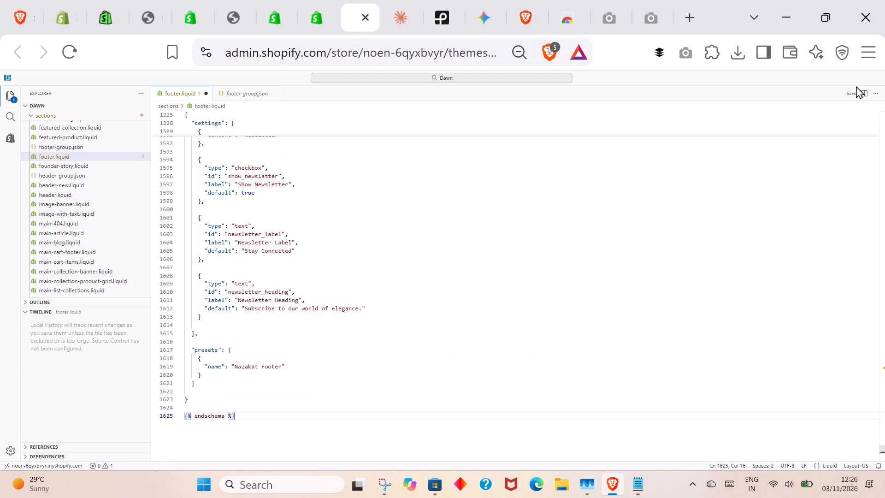
triple_click(849, 89)
triple_click(849, 89)
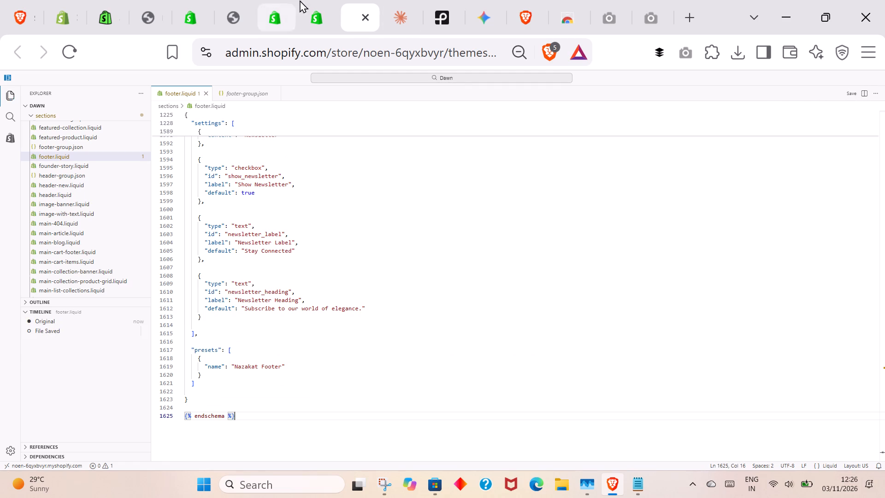
Go back to the theme customizer and save the pending changes.
click(305, 0)
click(856, 82)
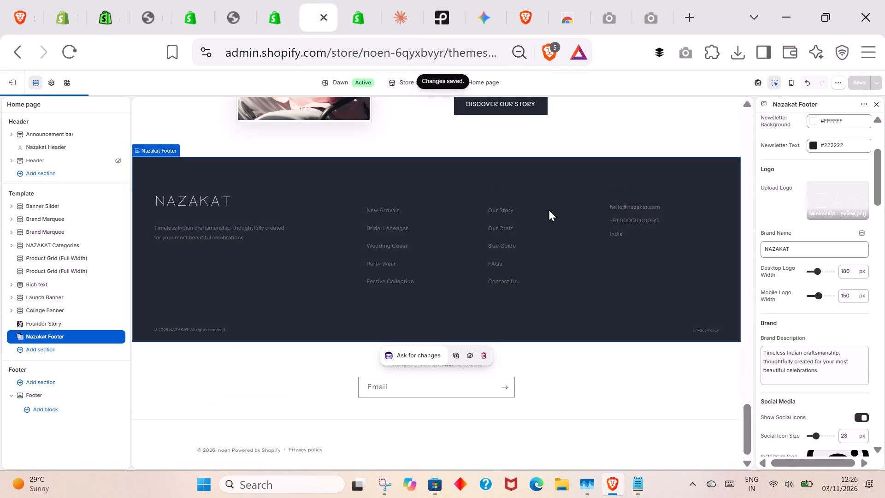
Remove the Nazakat Footer section from the home page's Template group.
click(324, 296)
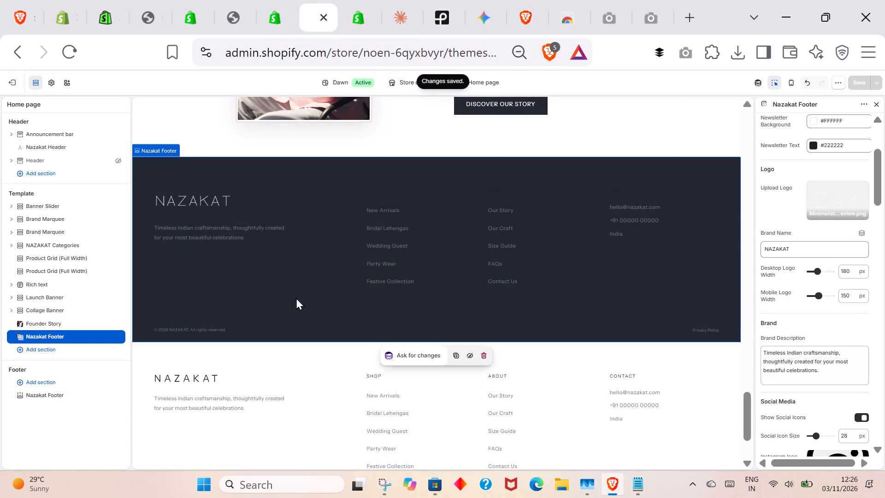
click(107, 336)
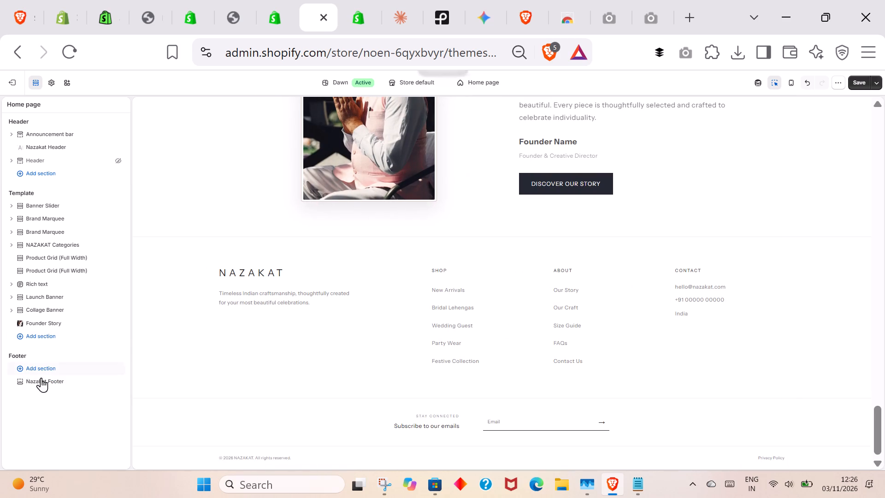
Select the Nazakat Footer in the Footer group and try its colour schemes, including Scheme 4, ending on Scheme 2.
click(47, 379)
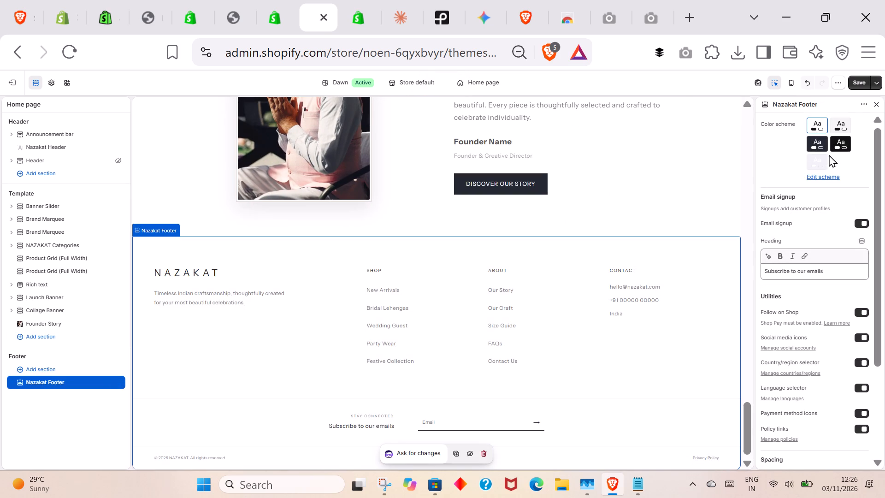
click(840, 127)
click(840, 143)
click(840, 143)
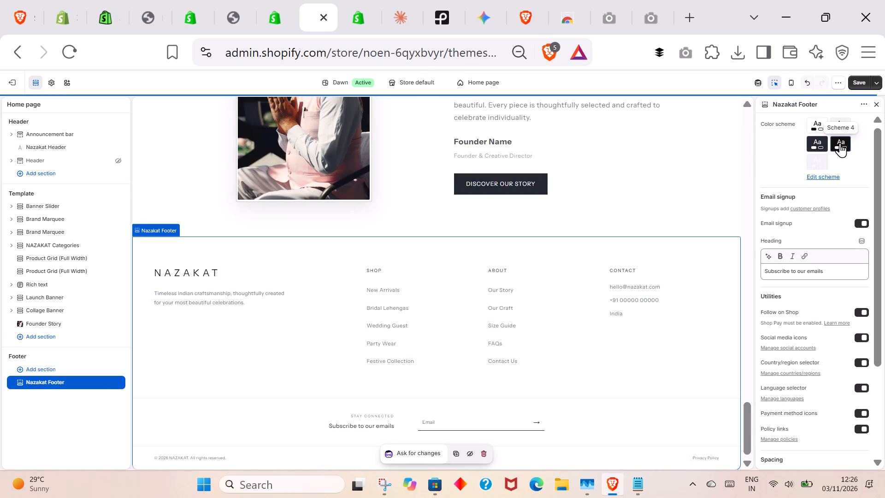
click(845, 150)
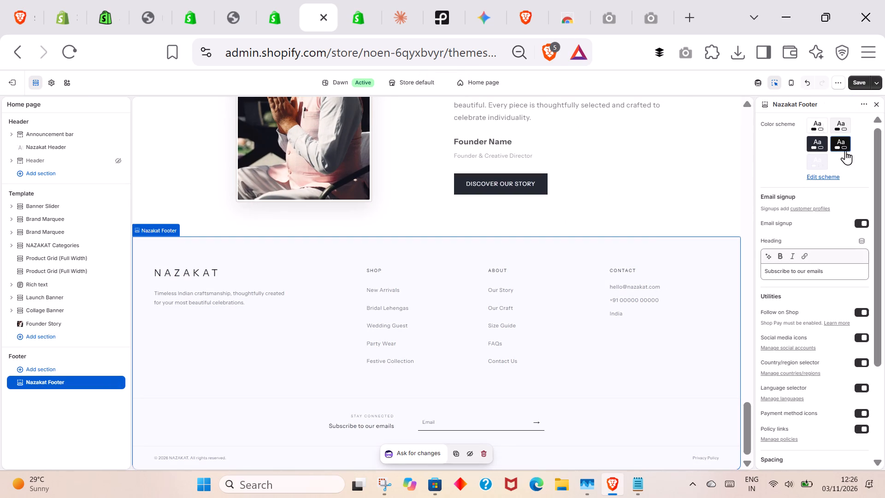
click(845, 130)
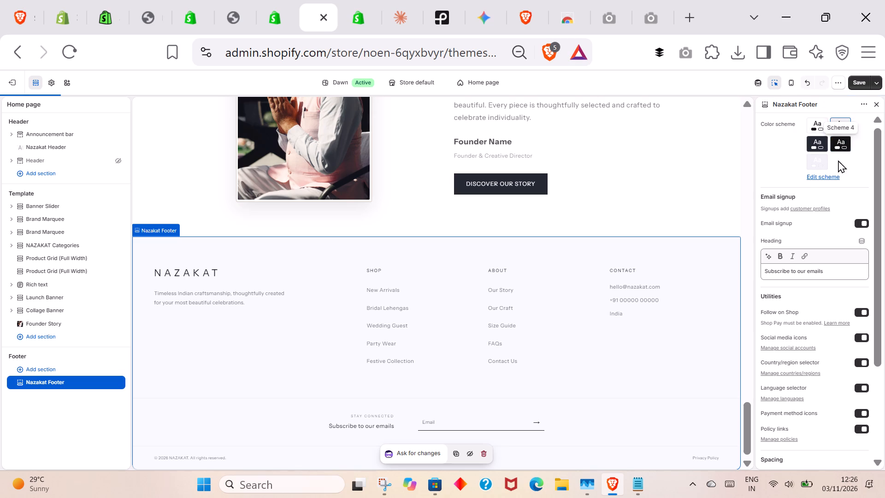
click(817, 136)
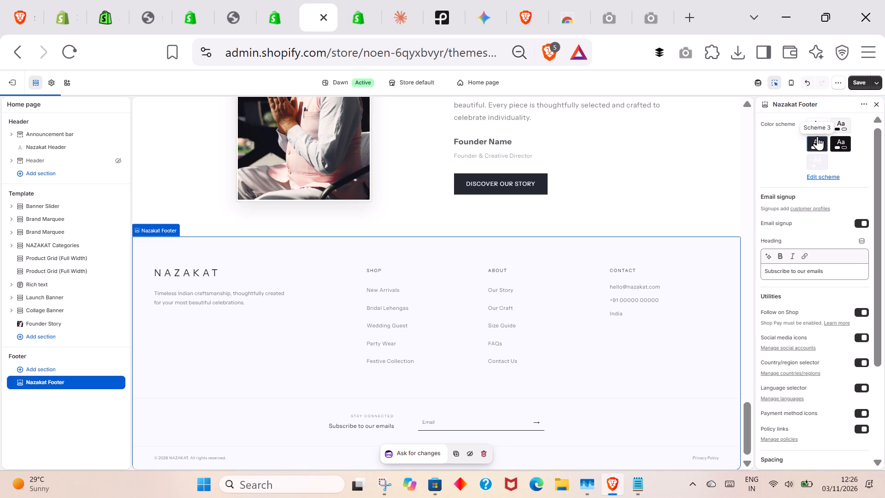
click(842, 131)
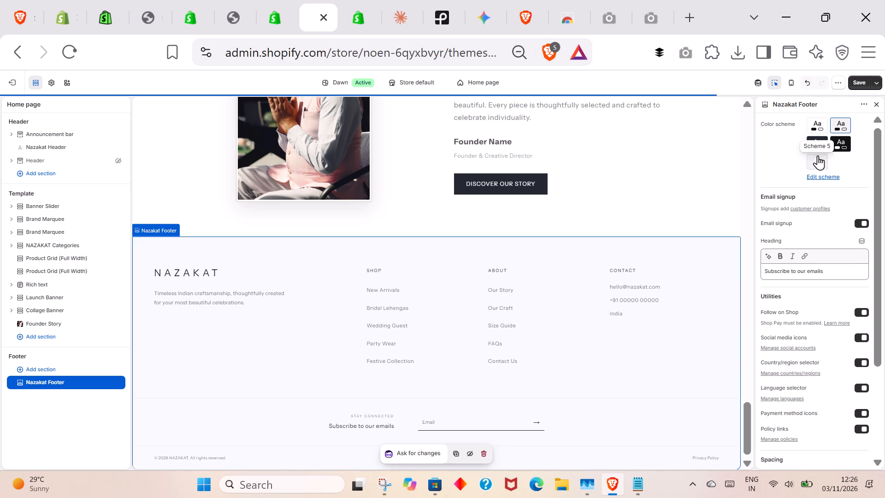
click(323, 342)
scroll(861, 283, down, 6)
scroll(790, 311, down, 5)
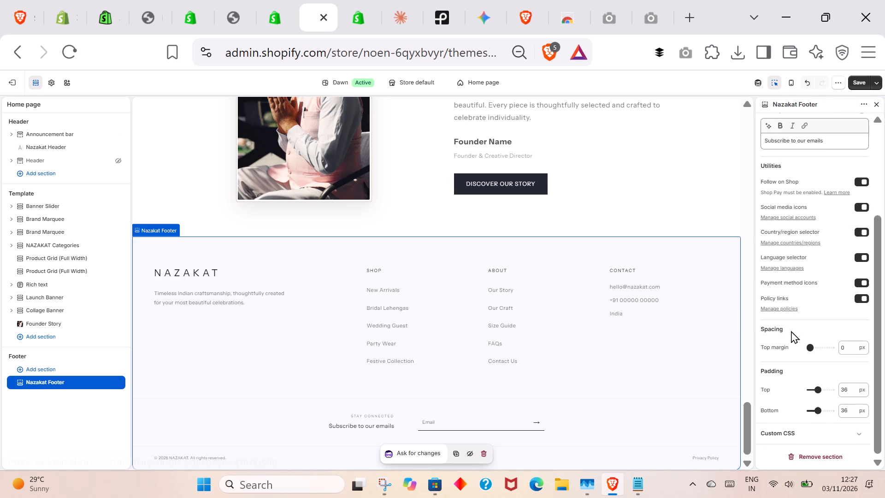
scroll(794, 344, up, 7)
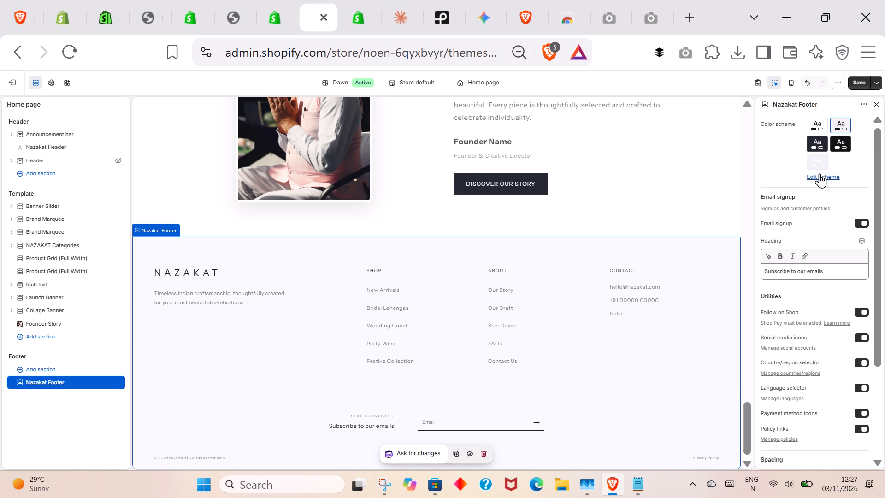
Edit Scheme 2 and set its background colour to #3D3232.
click(820, 173)
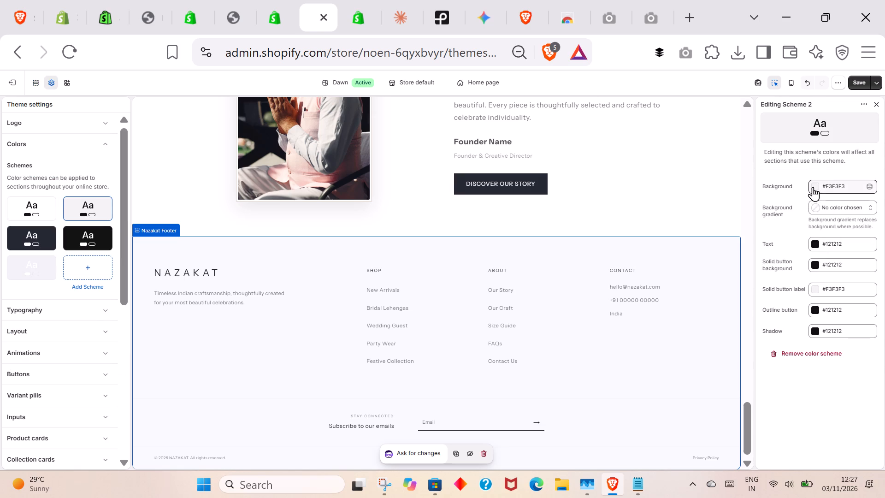
click(813, 187)
drag(813, 222, 850, 226)
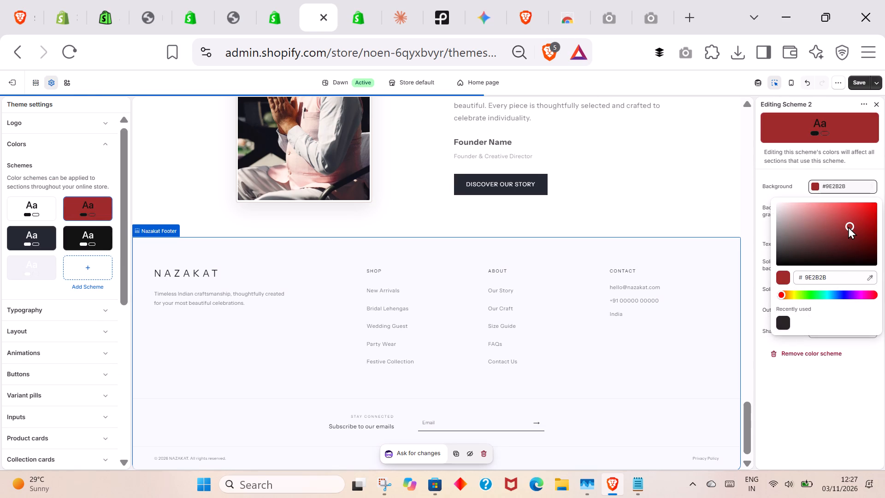
drag(831, 226, 794, 250)
click(790, 380)
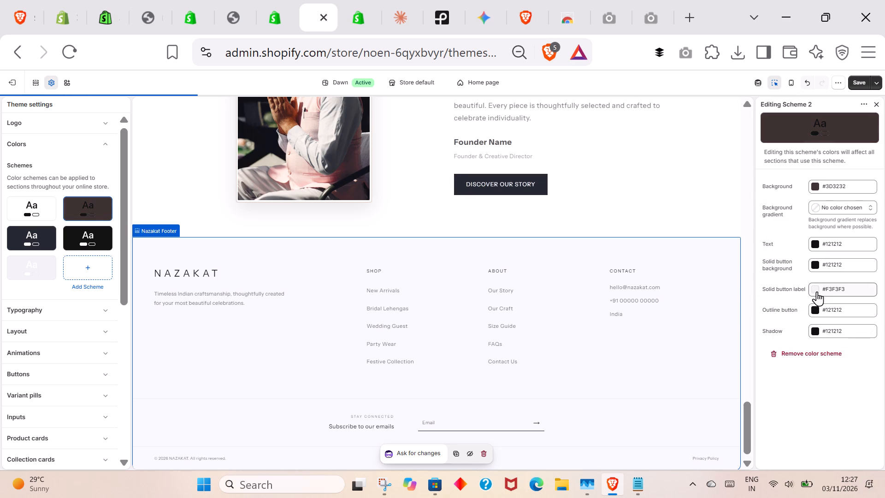
click(814, 264)
click(814, 264)
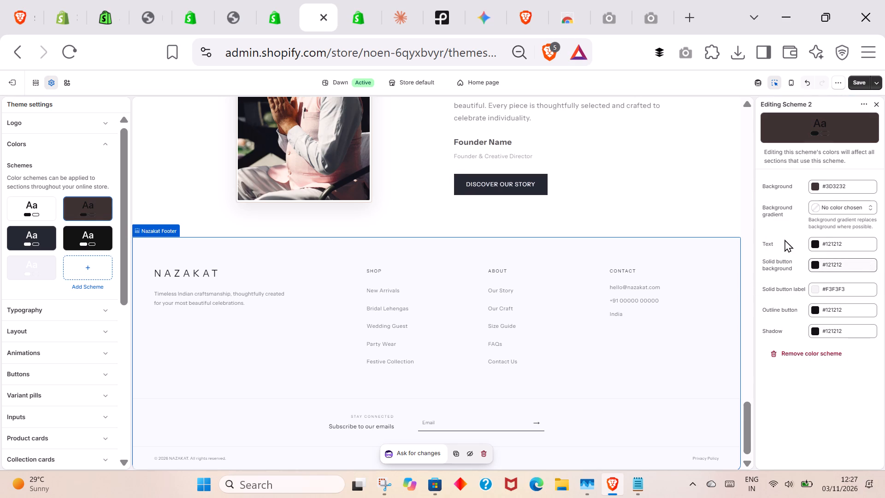
click(784, 237)
Reselect the Nazakat Footer and check how it looks at the bottom of the home page preview.
click(237, 368)
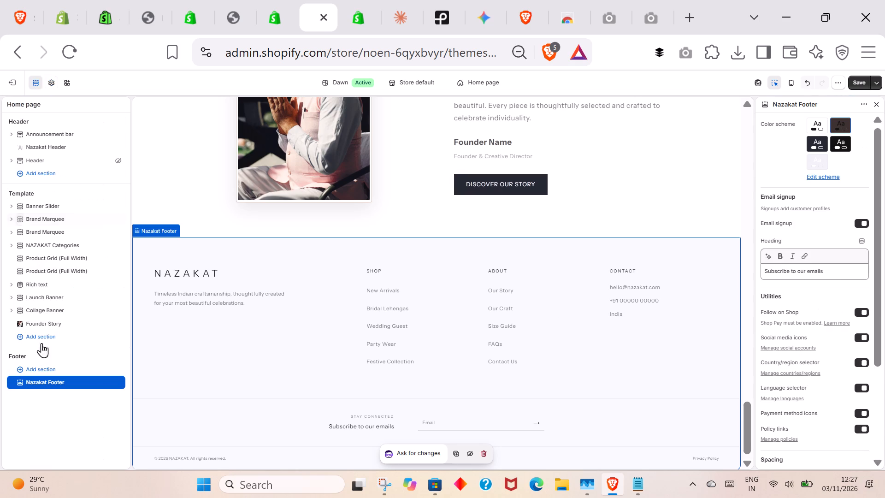
click(387, 310)
click(271, 329)
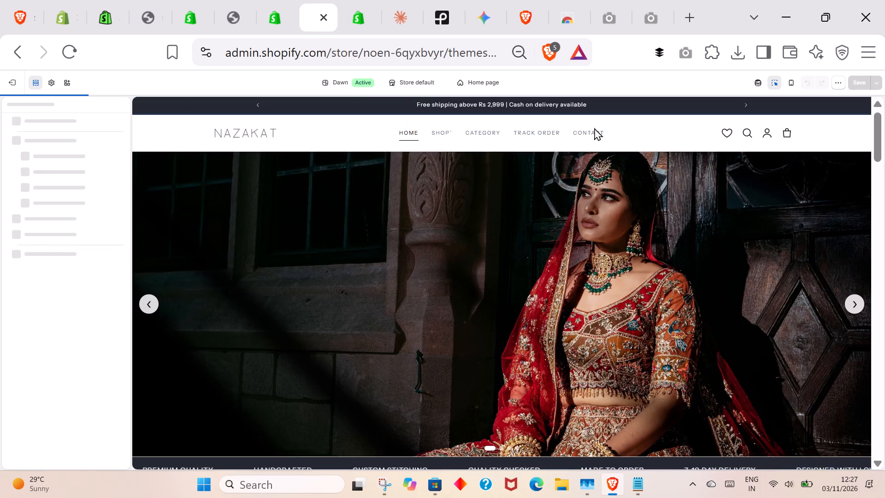
scroll(439, 197, down, 7)
scroll(439, 197, up, 1)
scroll(439, 197, down, 20)
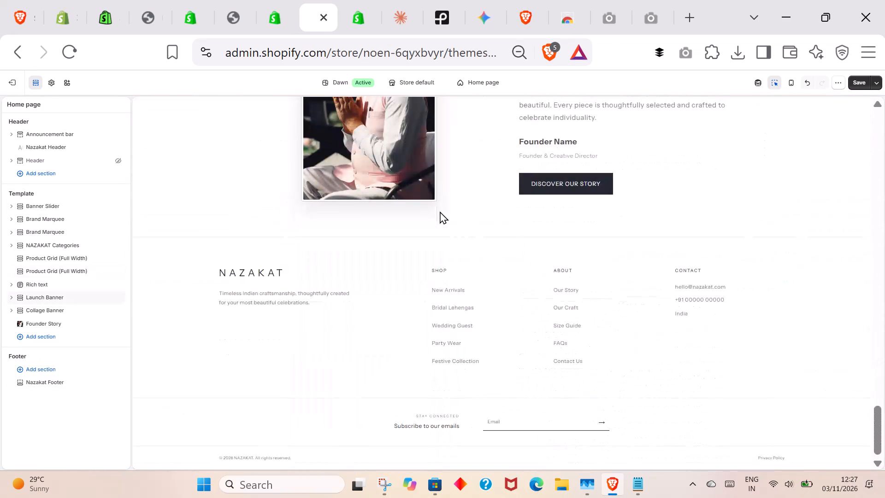
Select the Nazakat Footer in the Footer group and check its appearance on the home page preview.
scroll(440, 211, down, 3)
scroll(440, 211, up, 1)
scroll(440, 211, down, 5)
scroll(281, 196, up, 13)
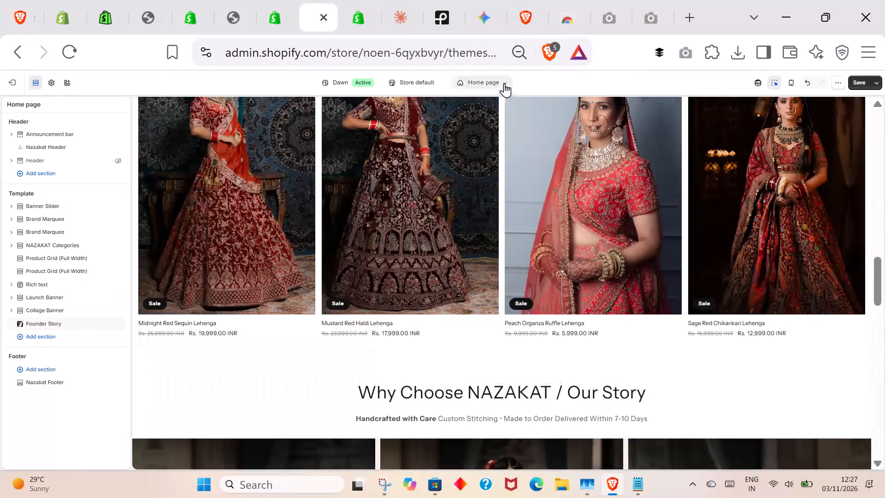
scroll(288, 186, down, 3)
click(62, 253)
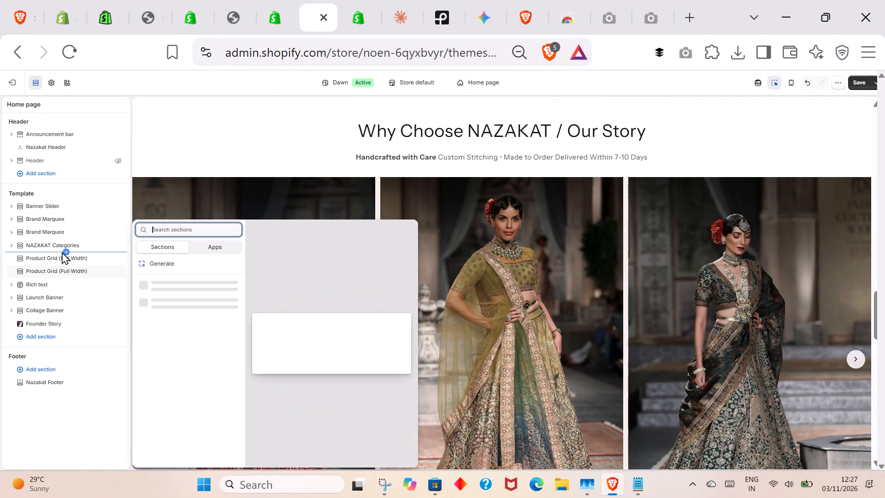
click(35, 384)
click(35, 383)
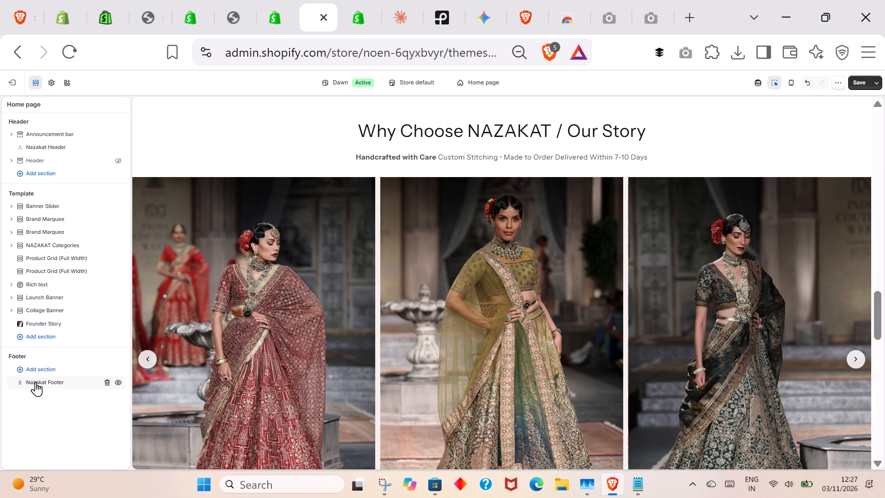
scroll(464, 293, up, 1)
scroll(381, 320, down, 3)
click(264, 351)
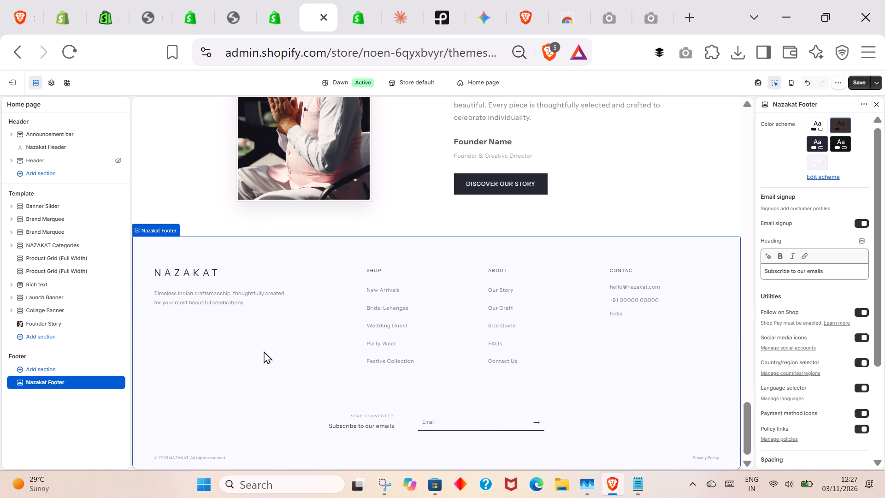
Look at the footer.liquid code in the code editor and return to the Nazakat Footer in the theme editor.
click(357, 15)
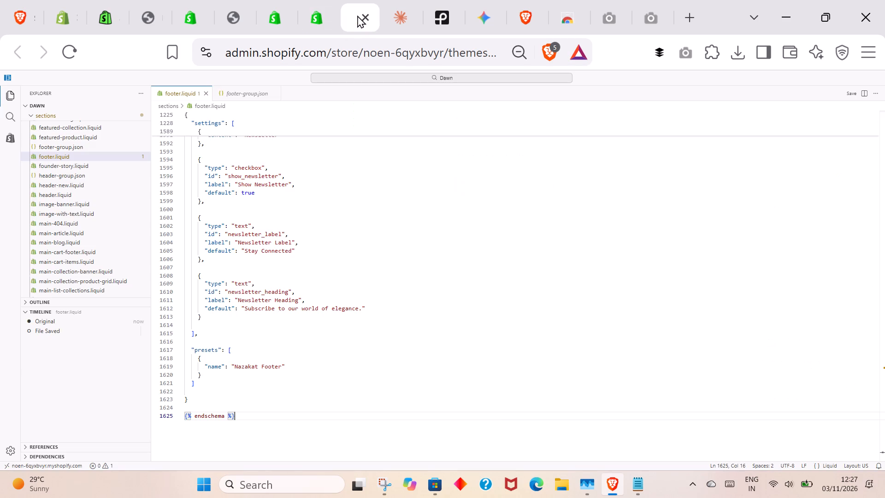
click(322, 0)
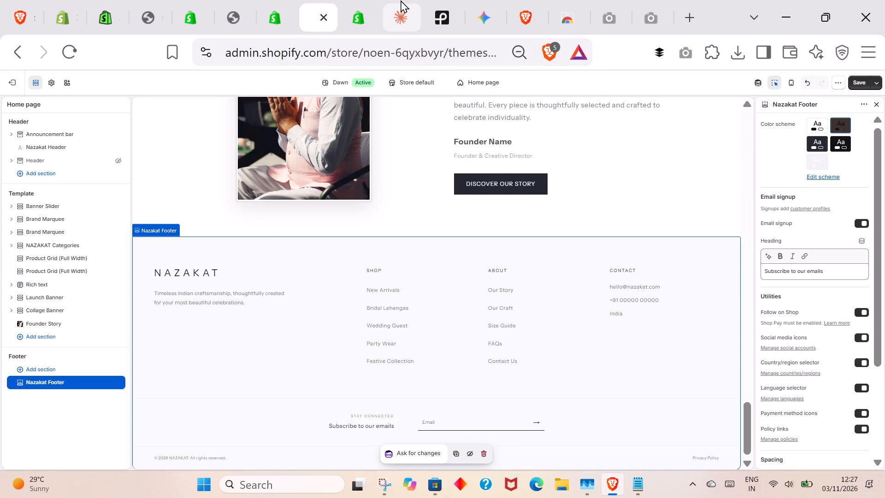
click(345, 0)
click(328, 0)
scroll(286, 371, down, 4)
click(270, 366)
click(587, 422)
Turn off the Nazakat Footer's language selector, country/region selector and Follow on Shop, keeping its social media icons on.
click(861, 338)
click(861, 338)
scroll(836, 392, down, 2)
scroll(813, 359, down, 4)
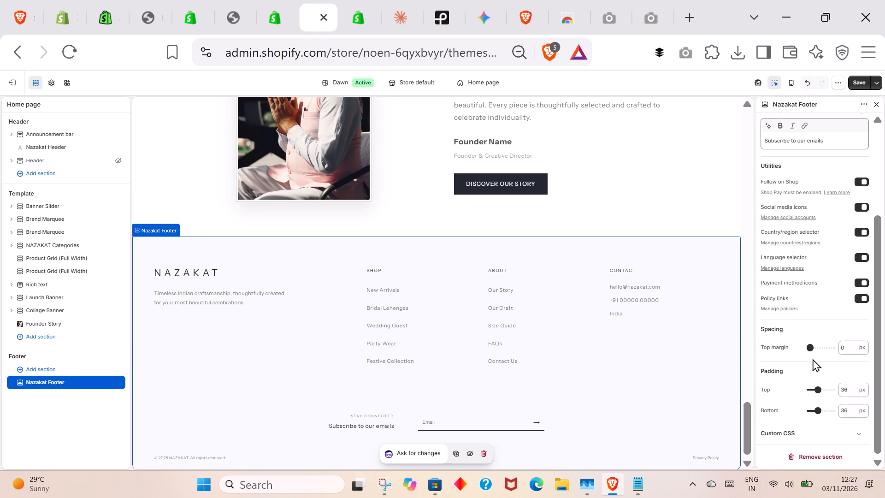
click(864, 261)
click(862, 228)
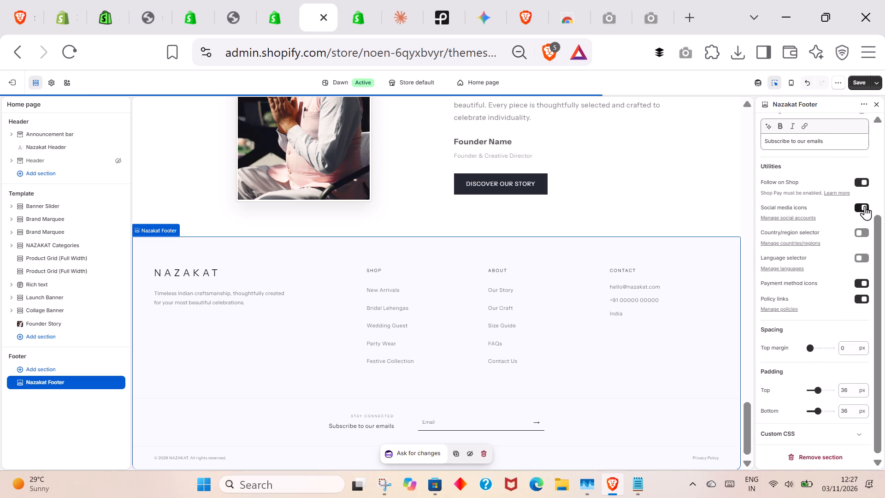
click(861, 181)
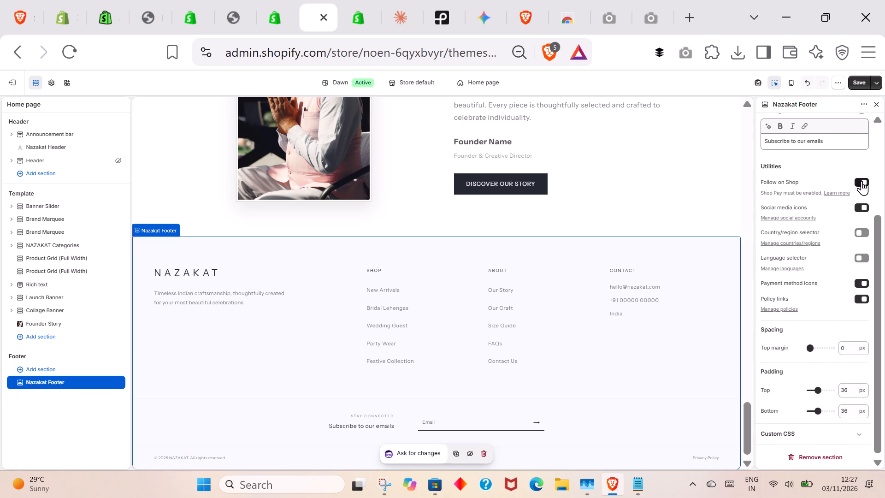
Try the email field in the footer preview and turn off the Nazakat Footer's Email signup setting.
click(478, 423)
click(547, 418)
click(572, 423)
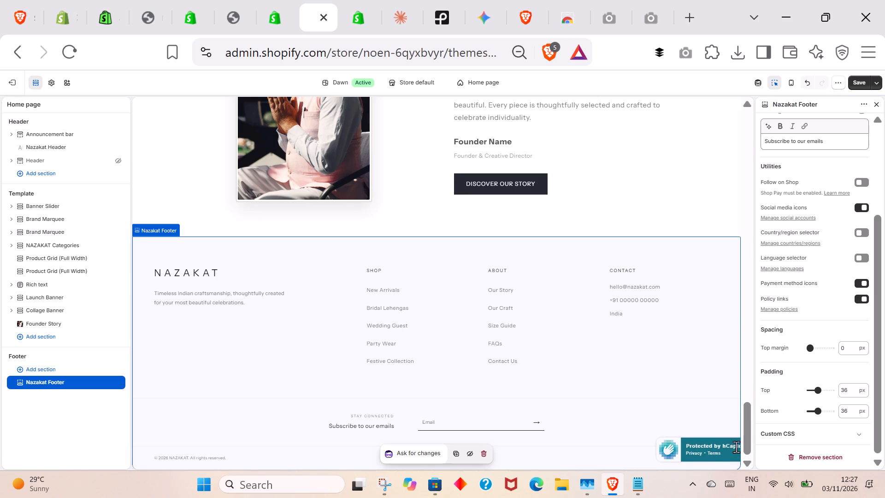
scroll(792, 389, down, 6)
scroll(792, 389, up, 1)
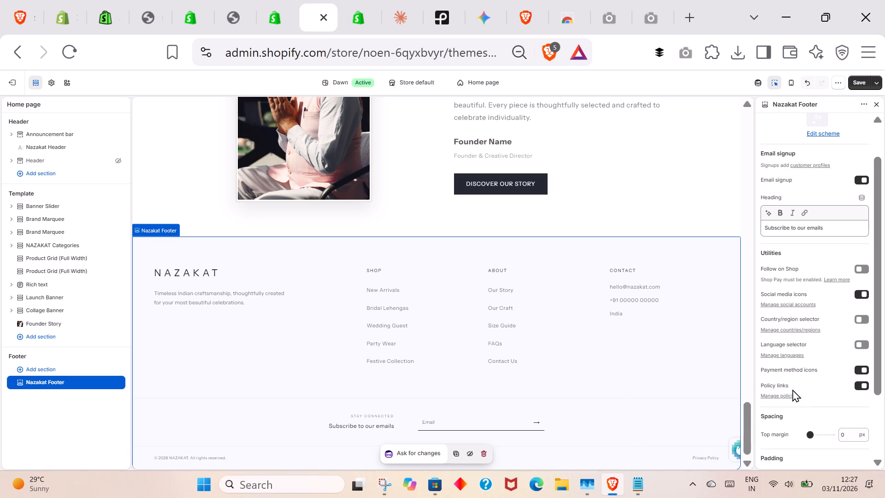
click(873, 180)
click(866, 178)
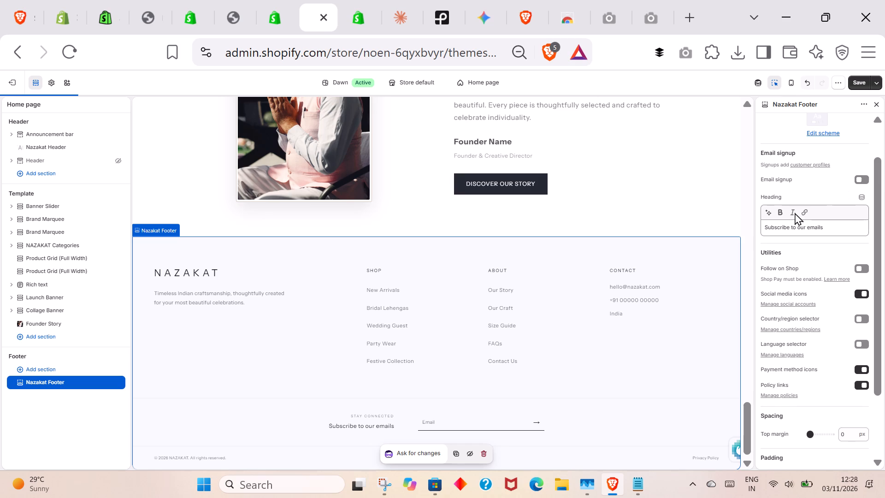
scroll(850, 184, up, 2)
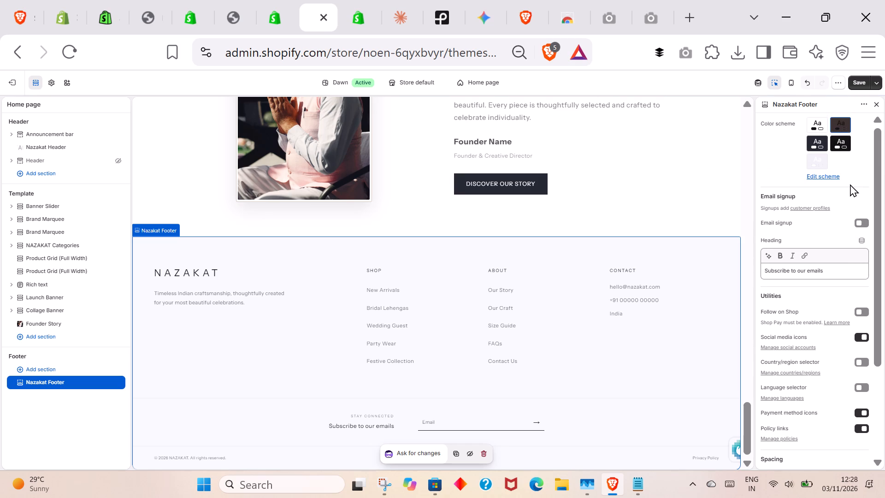
triple_click(789, 274)
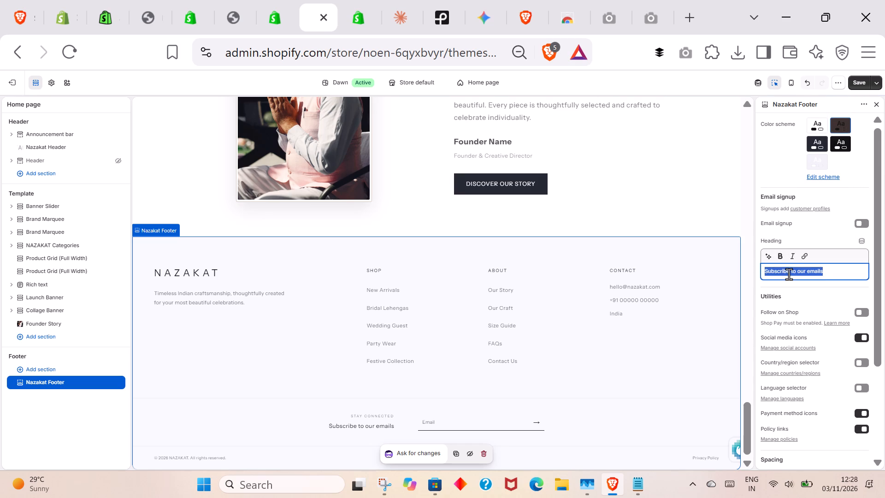
key(BackSpace)
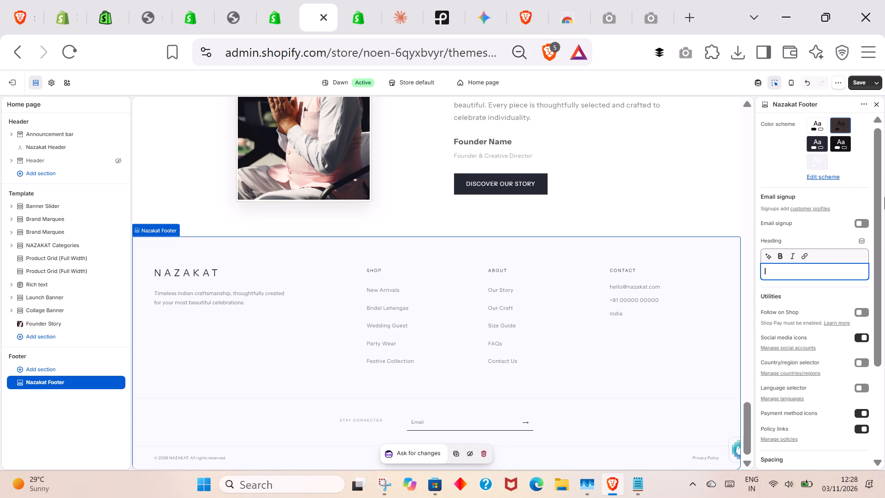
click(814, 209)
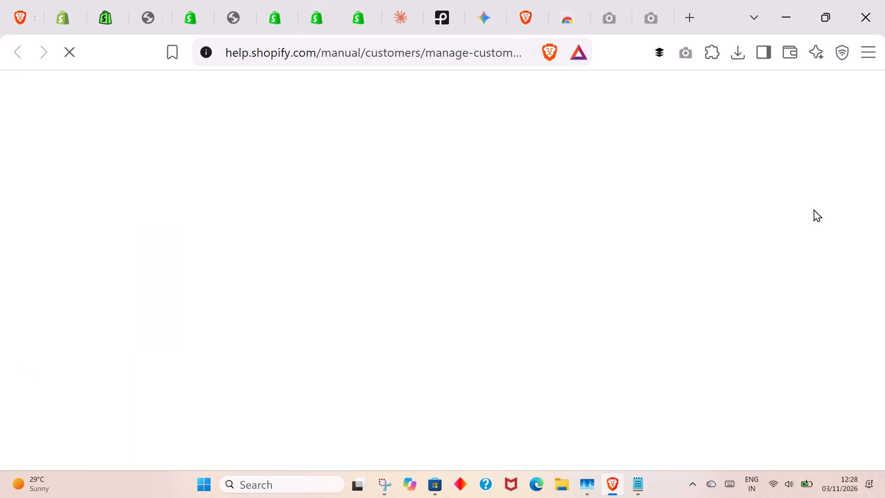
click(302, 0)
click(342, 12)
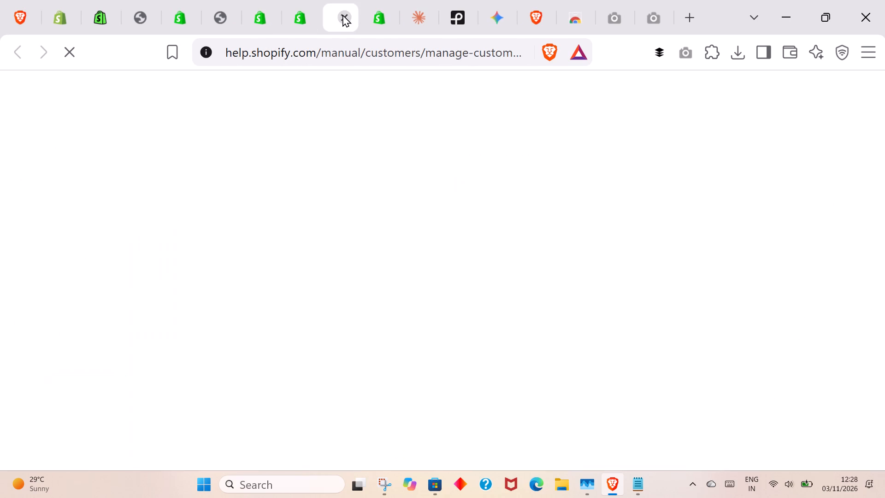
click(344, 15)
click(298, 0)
Save the theme changes and check the footer in the home page preview.
click(857, 82)
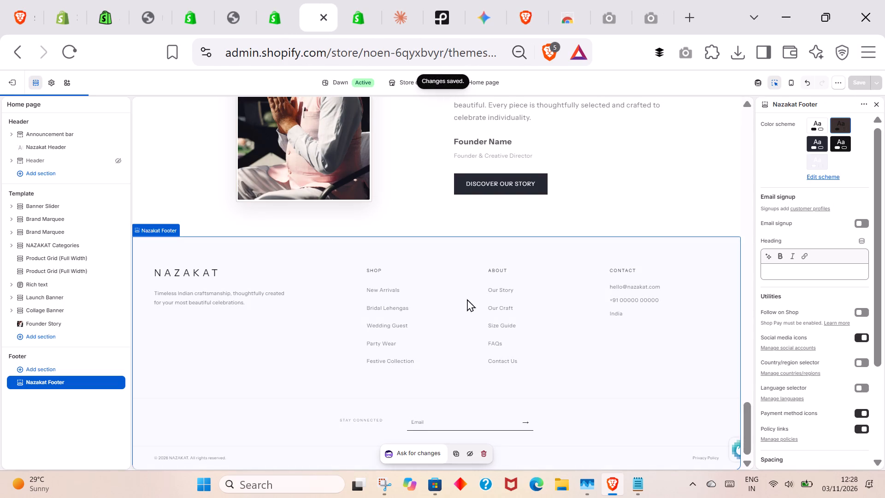
click(592, 369)
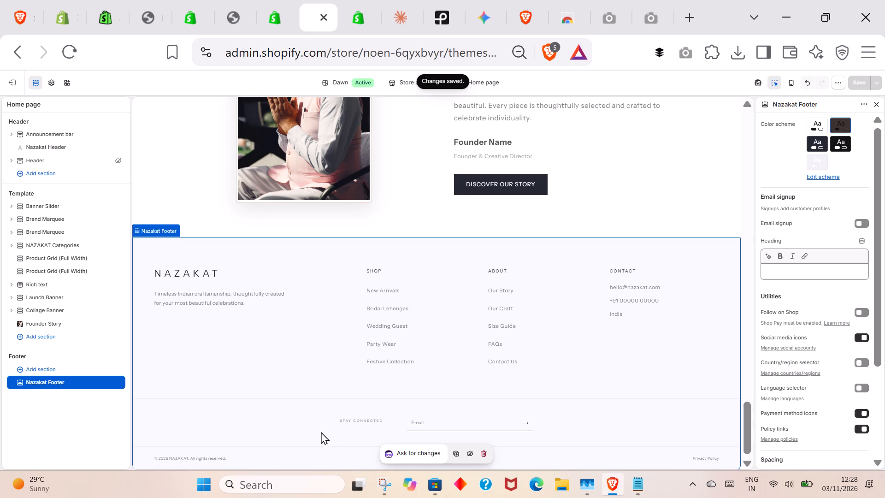
click(302, 423)
scroll(297, 402, down, 2)
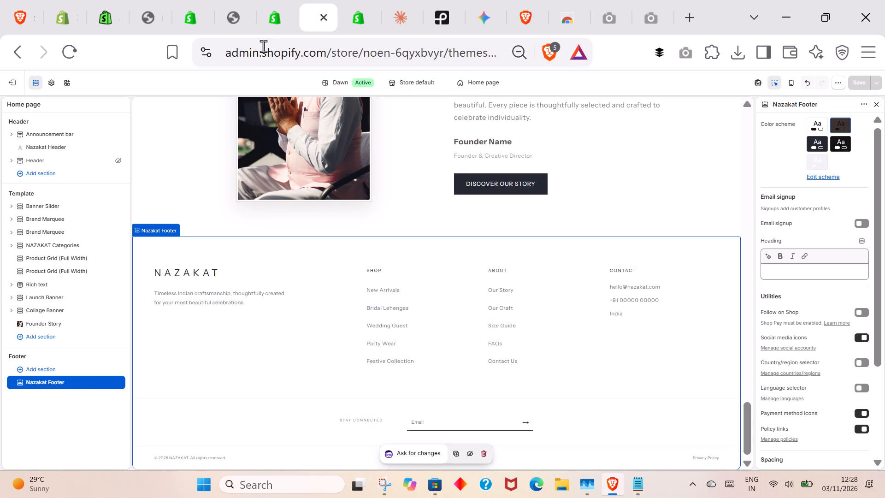
Turn off the Nazakat Footer's payment method icons, and try social media icons and policy links off before turning them back on.
click(857, 339)
click(861, 414)
click(860, 433)
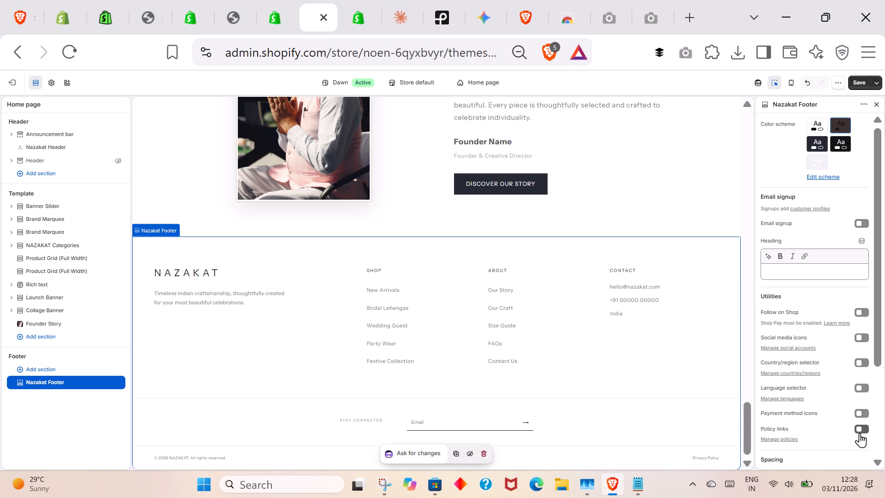
click(860, 433)
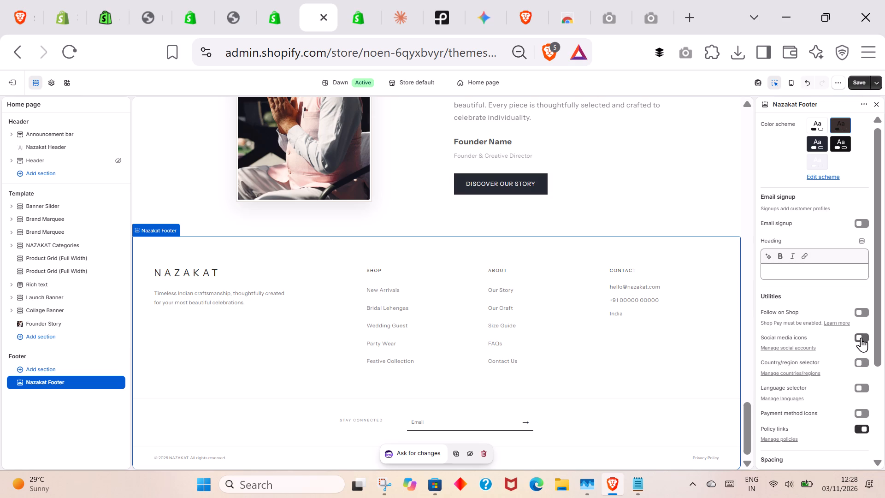
click(861, 338)
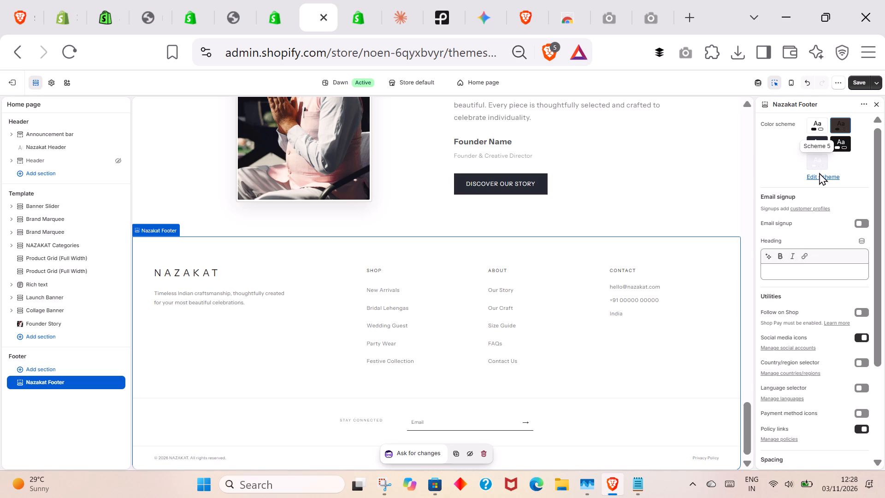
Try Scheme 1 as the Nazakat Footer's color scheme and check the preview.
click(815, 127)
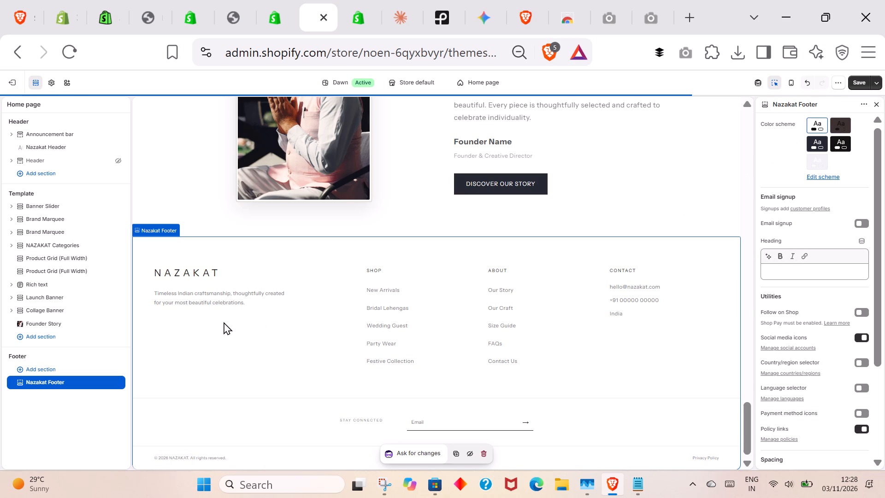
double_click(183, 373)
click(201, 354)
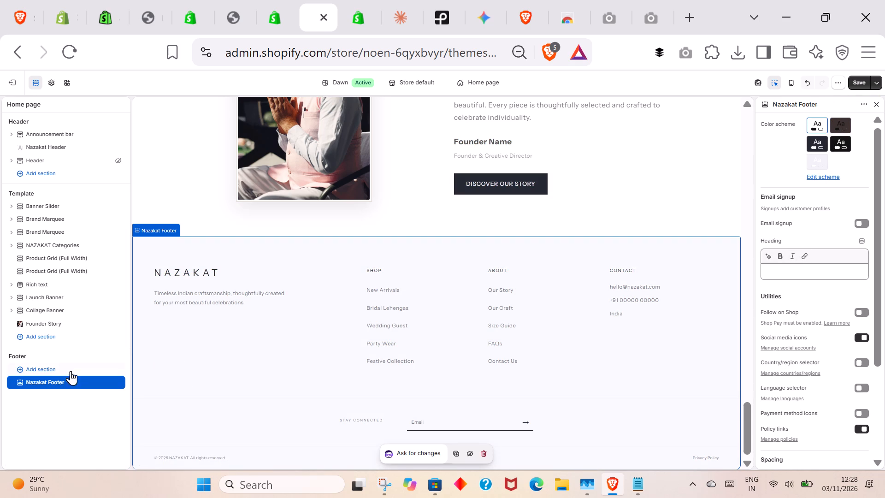
Add another Nazakat Footer section to the Footer group, choosing the version with its own footer colour settings.
click(59, 370)
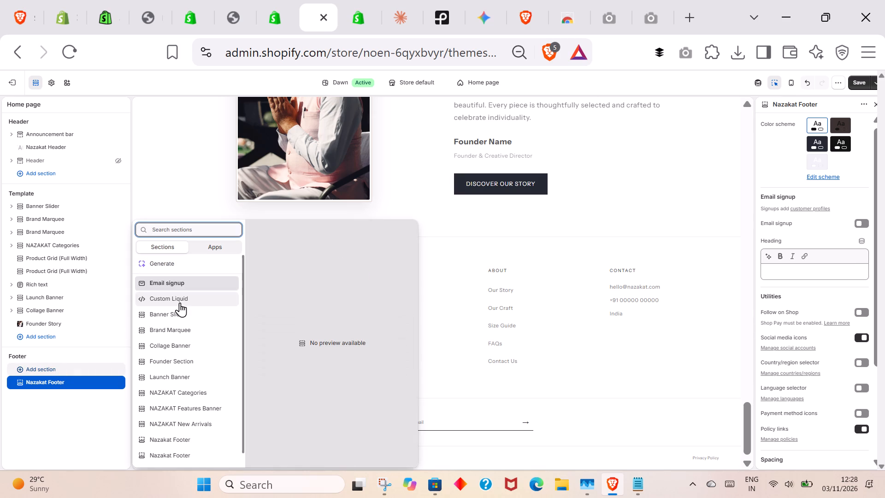
scroll(160, 363, down, 6)
click(190, 423)
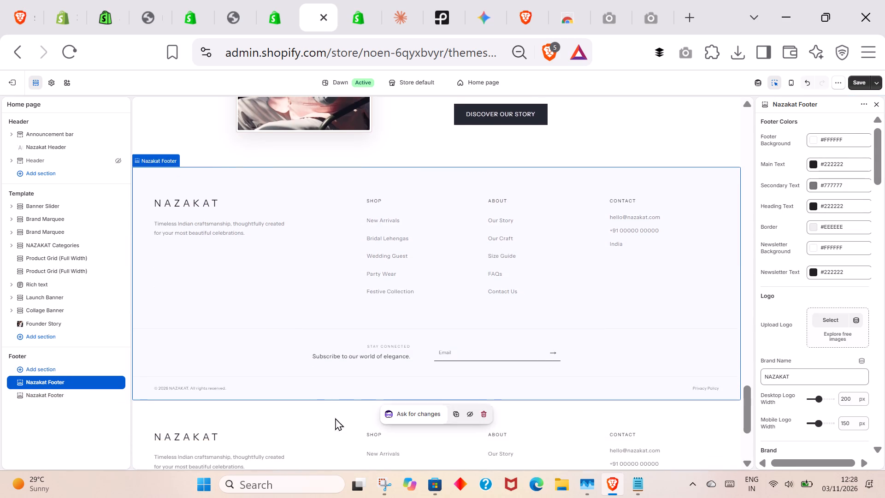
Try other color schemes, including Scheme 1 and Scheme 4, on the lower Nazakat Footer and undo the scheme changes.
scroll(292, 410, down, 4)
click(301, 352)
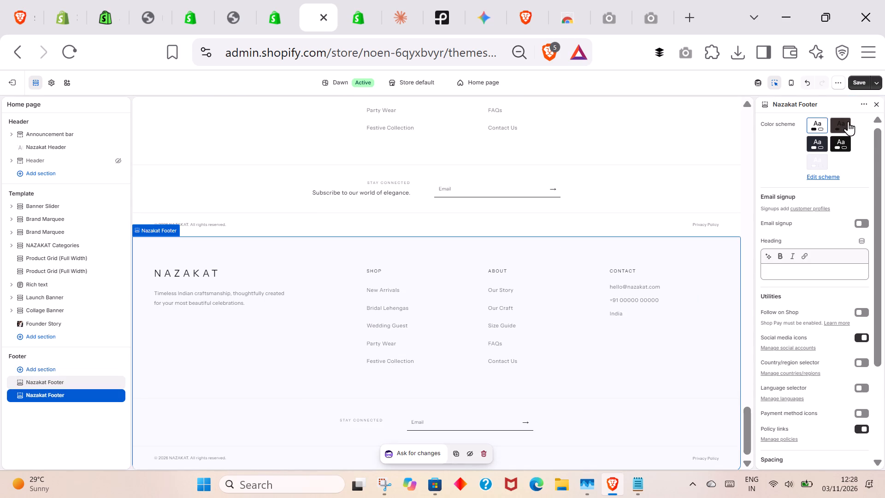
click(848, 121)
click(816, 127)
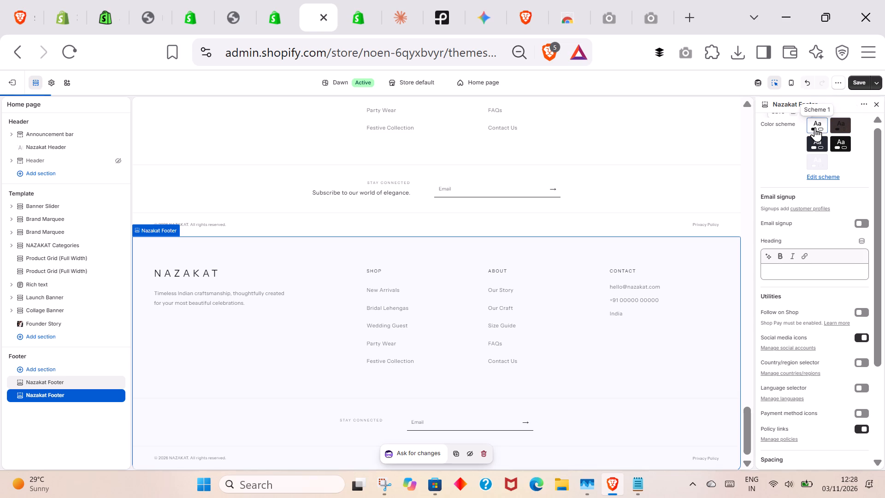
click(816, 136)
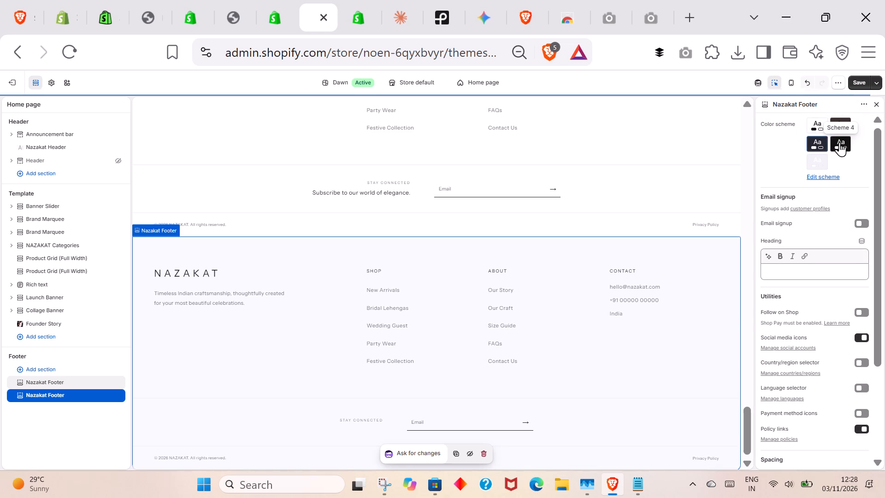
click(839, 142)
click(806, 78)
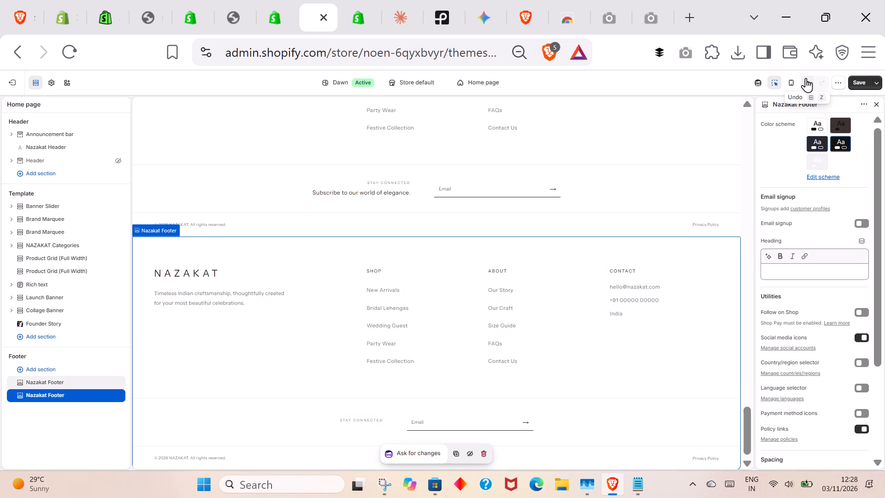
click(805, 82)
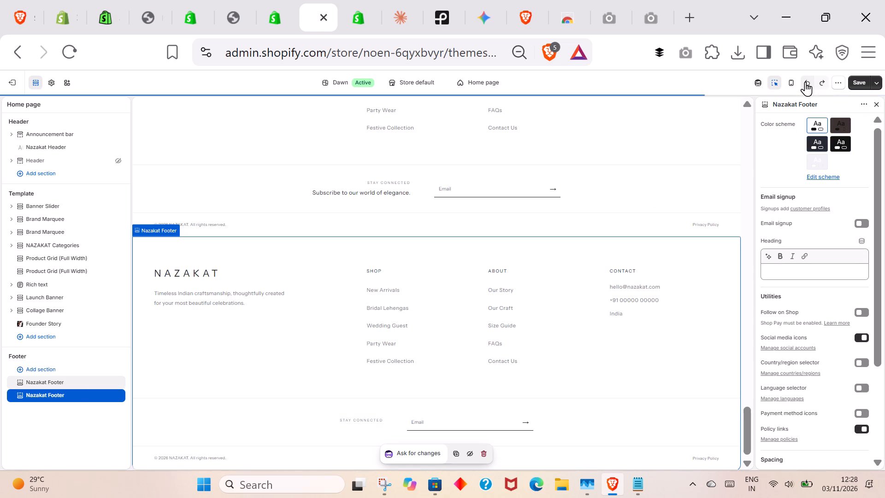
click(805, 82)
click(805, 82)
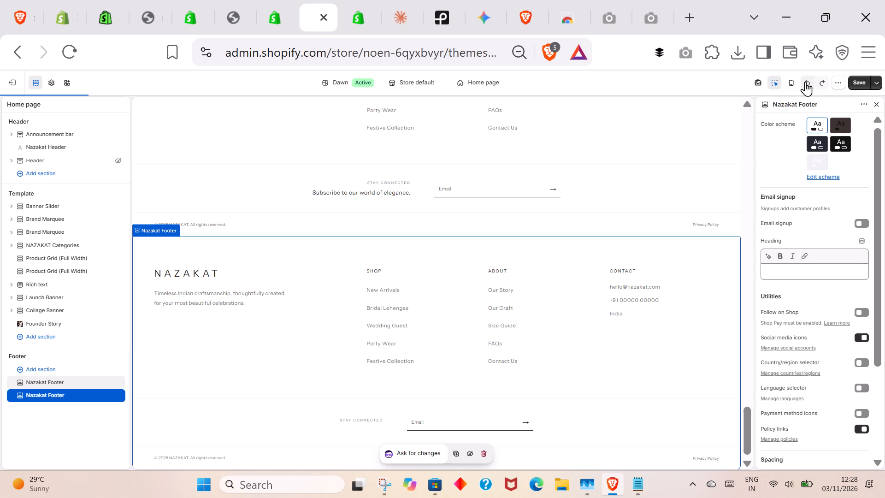
Delete both Nazakat Footer sections from the Footer group.
click(107, 383)
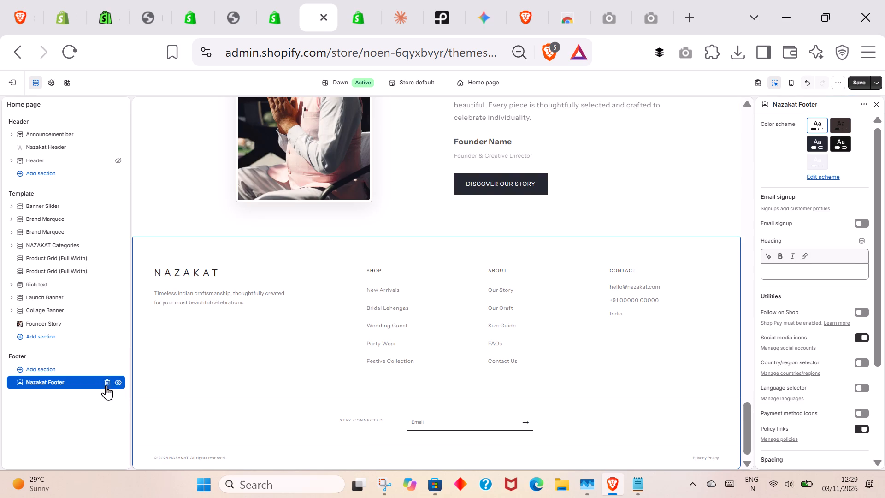
click(106, 384)
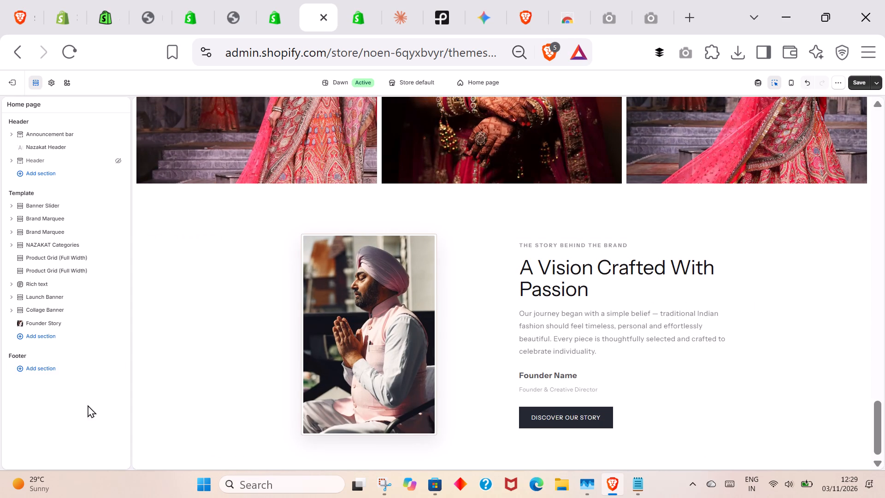
click(67, 415)
click(738, 216)
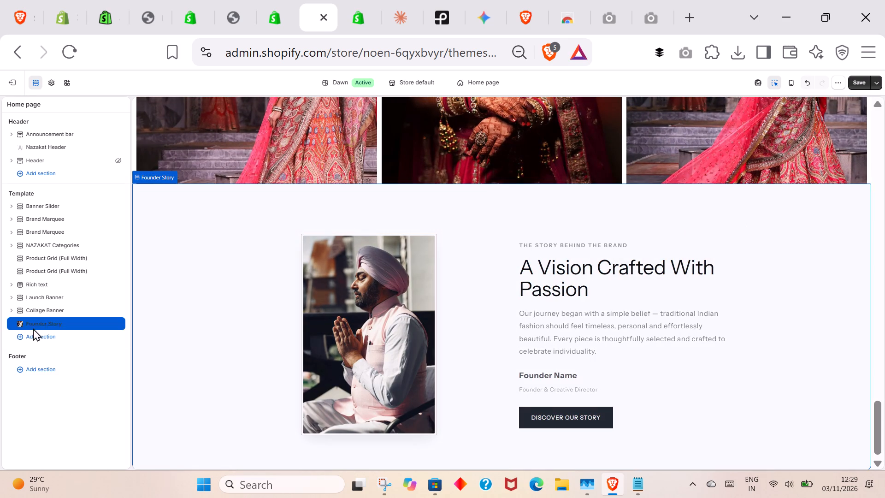
Look through the sections available for the Footer group without adding one, and check the home page preview.
click(28, 371)
scroll(158, 316, down, 2)
scroll(157, 319, up, 1)
scroll(157, 319, down, 10)
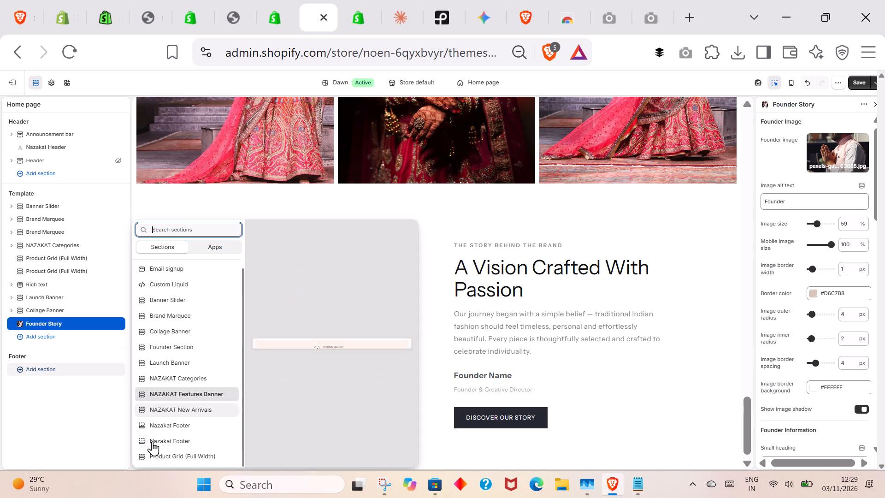
click(0, 421)
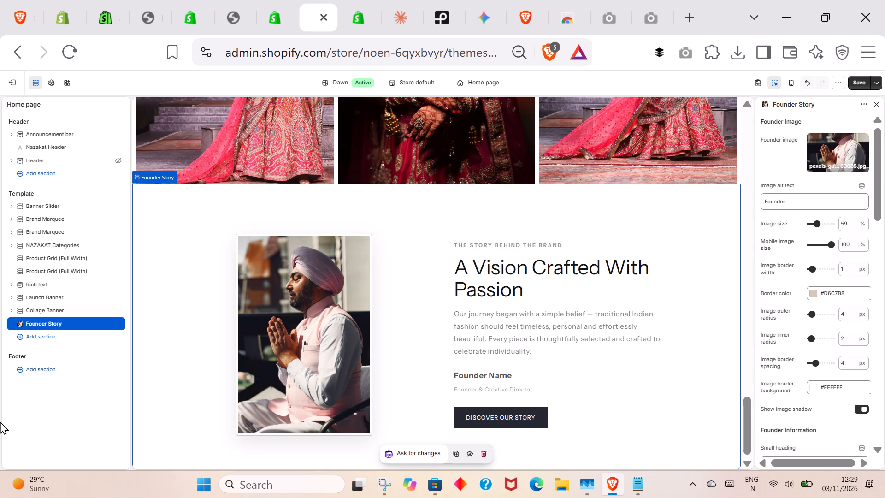
scroll(480, 237, down, 5)
scroll(479, 237, up, 20)
scroll(479, 237, up, 1)
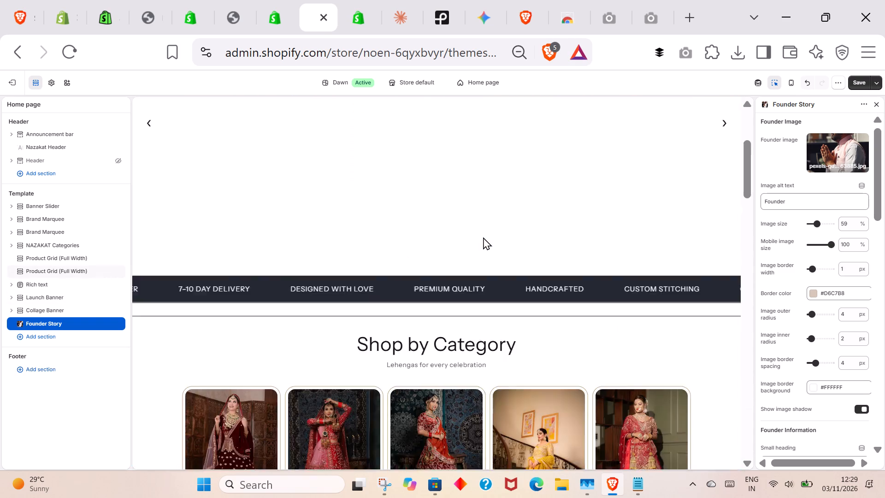
scroll(483, 237, up, 6)
In the code editor, undo the pasted Nazakat code in footer.liquid to restore the original footer code, and save the file.
click(352, 0)
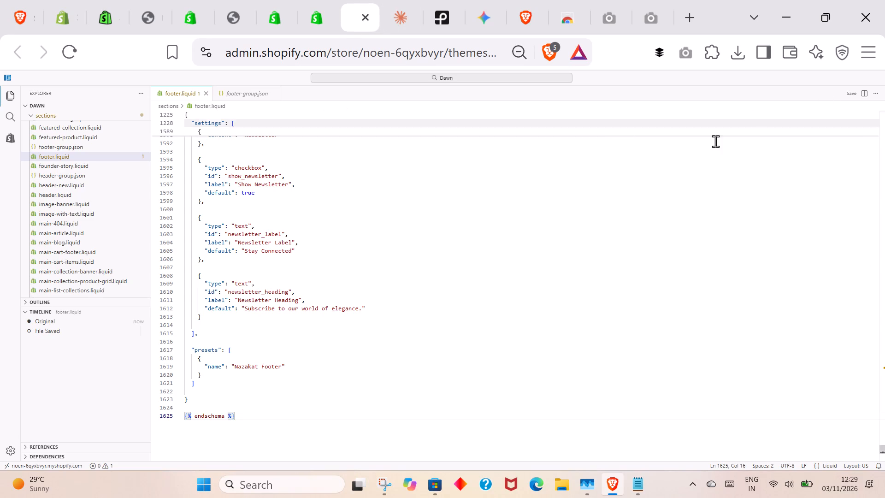
click(602, 216)
key(ctrl+a)
key(ctrl+z)
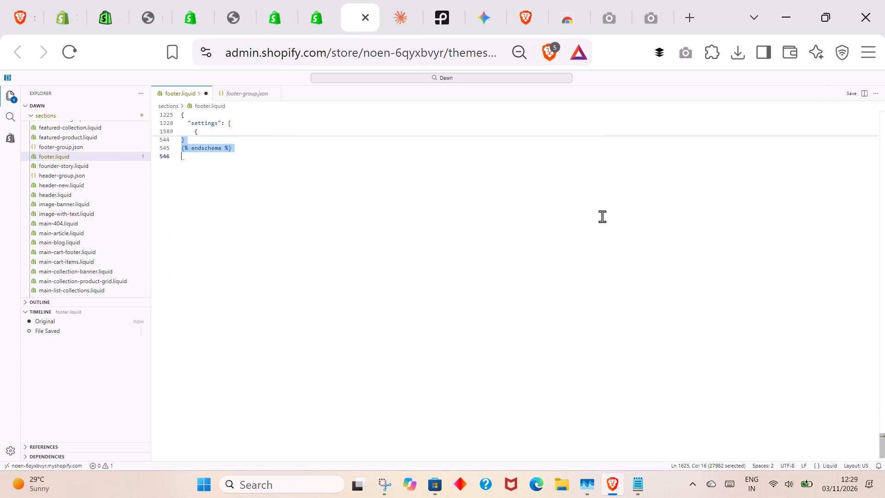
triple_click(850, 92)
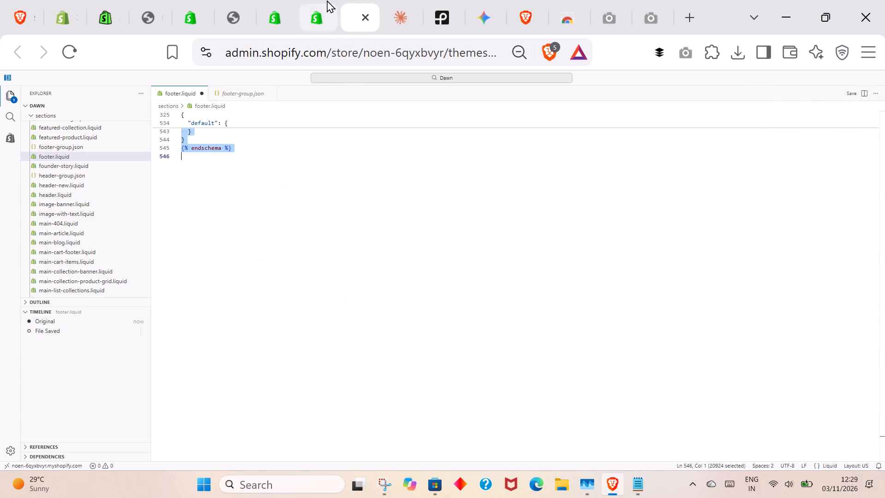
Save the theme changes in the theme editor.
click(327, 0)
double_click(860, 84)
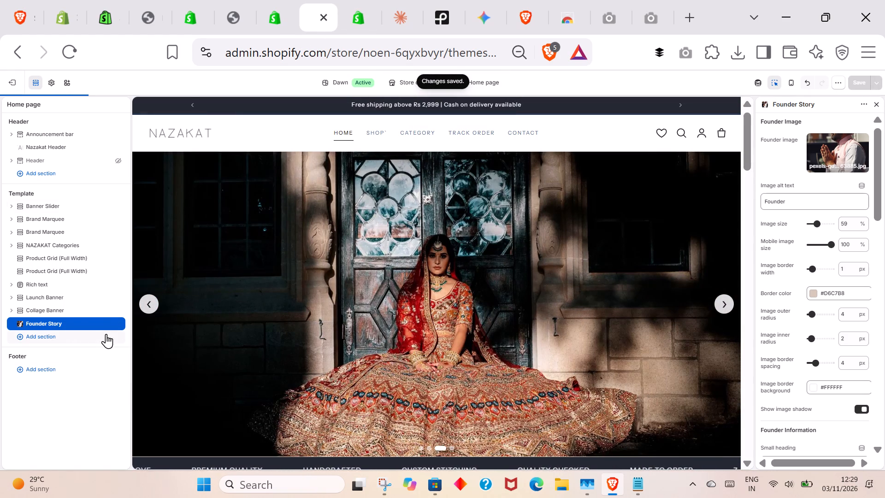
Check the Footer group's available sections again for Nazakat Footer entries without adding one.
click(49, 374)
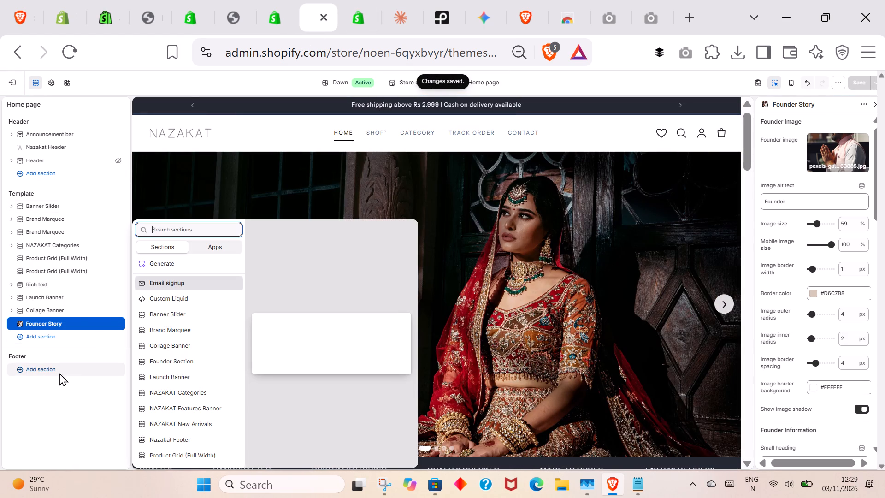
scroll(168, 367, down, 8)
drag(163, 437, 0, 415)
In the code editor, examine the code of footer.liquid, footer-group.json and nazakat-footer.liquid.
click(366, 0)
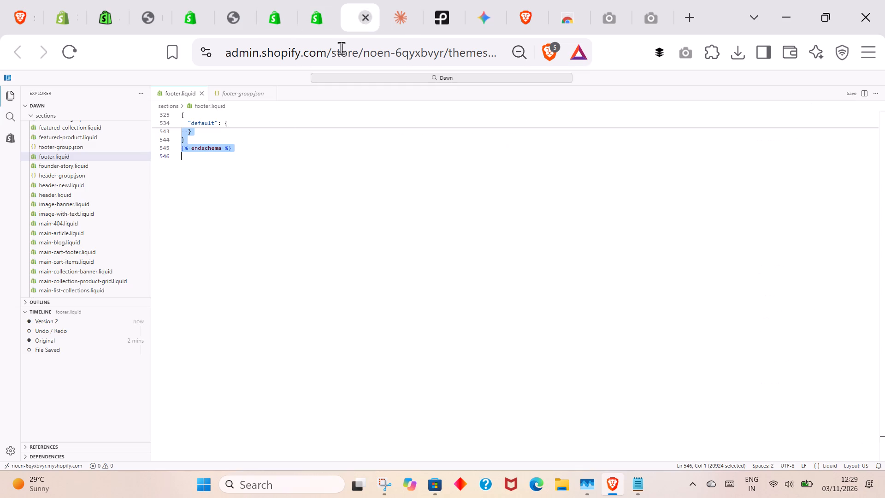
scroll(328, 208, up, 5)
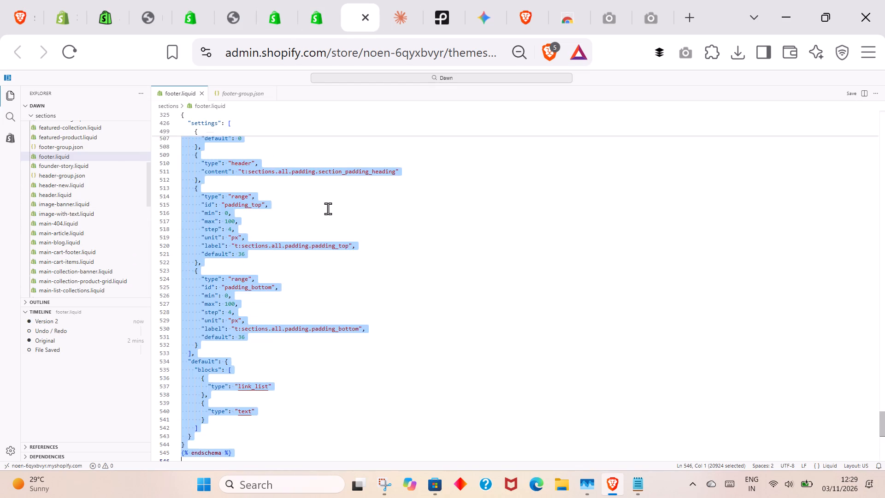
scroll(328, 208, up, 20)
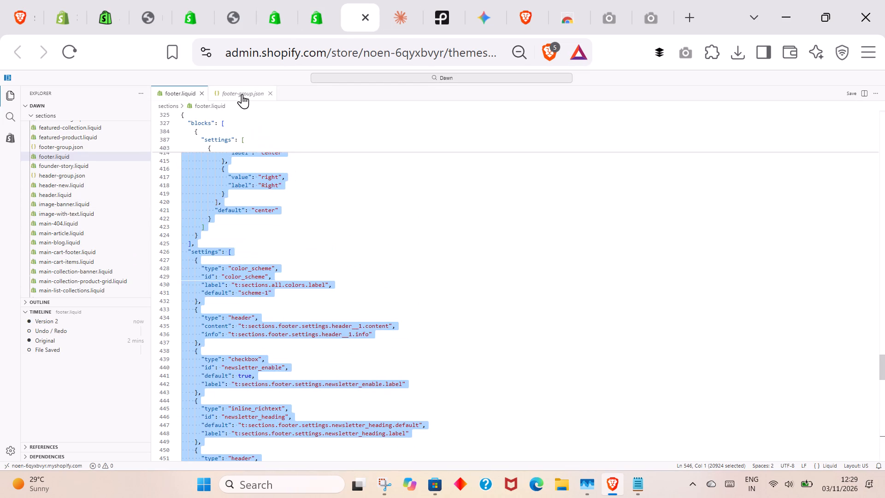
click(242, 94)
click(248, 251)
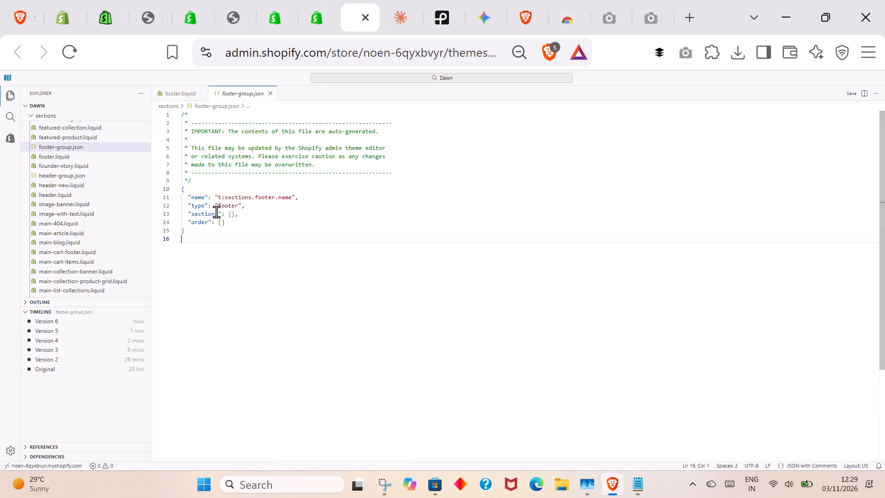
scroll(100, 251, down, 3)
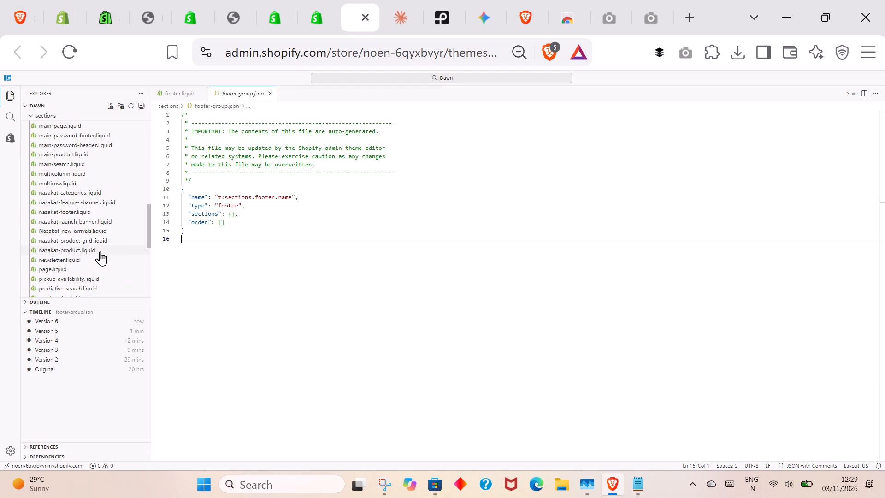
scroll(100, 251, down, 4)
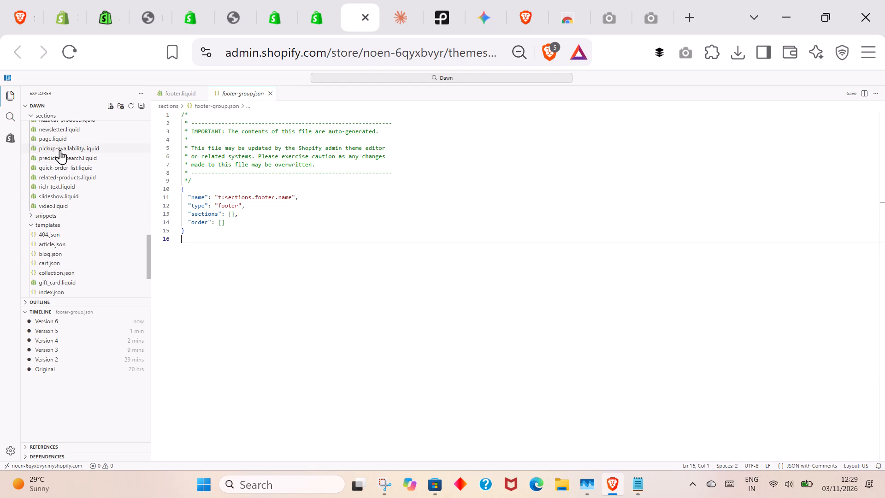
scroll(58, 145, up, 1)
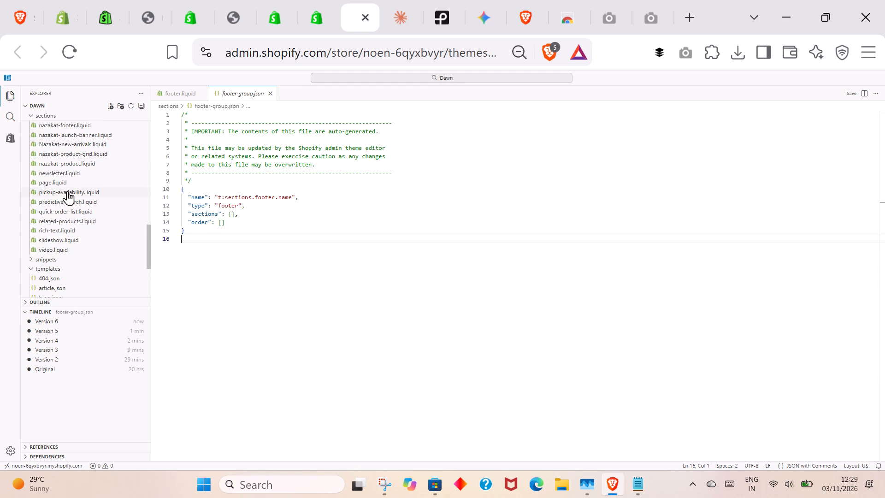
scroll(73, 170, up, 1)
click(75, 168)
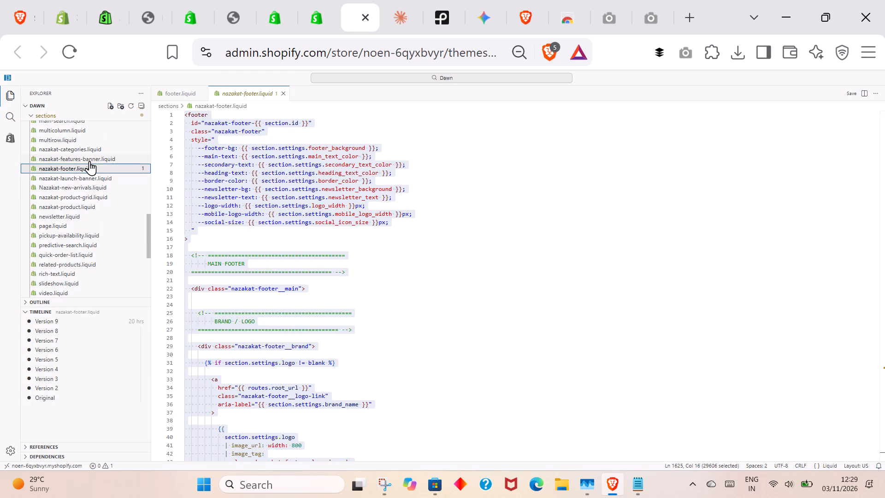
In footer-group.json, change the type value to "nazakat-footer" and save the file.
scroll(89, 160, up, 10)
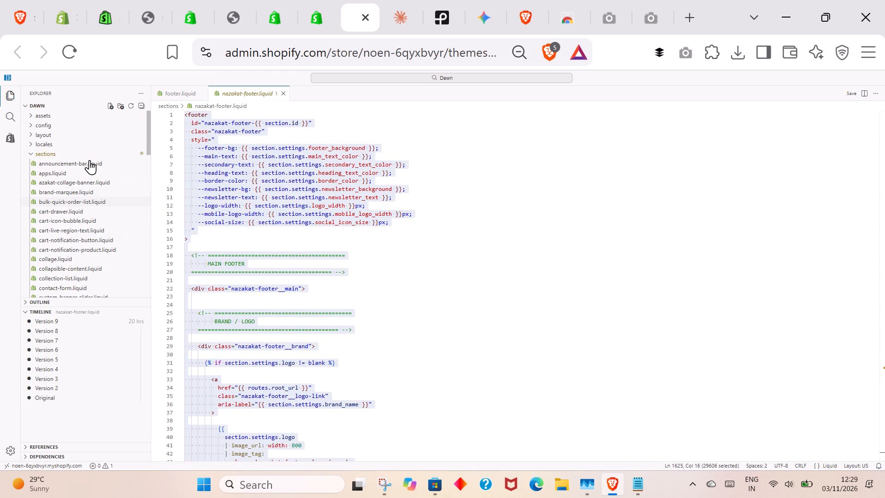
scroll(86, 184, down, 5)
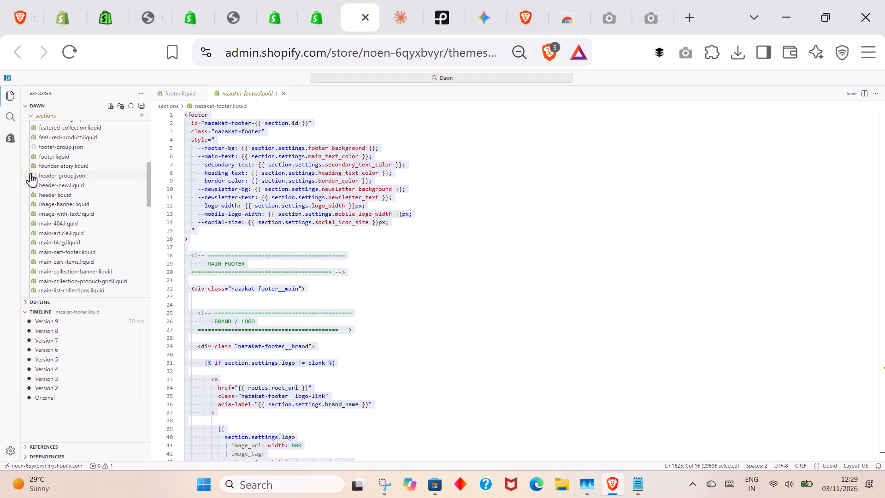
click(65, 156)
click(77, 147)
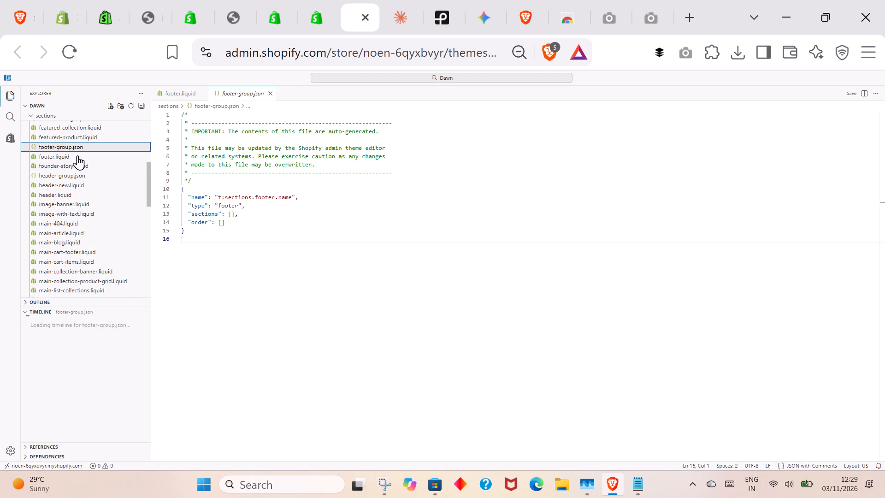
click(218, 206)
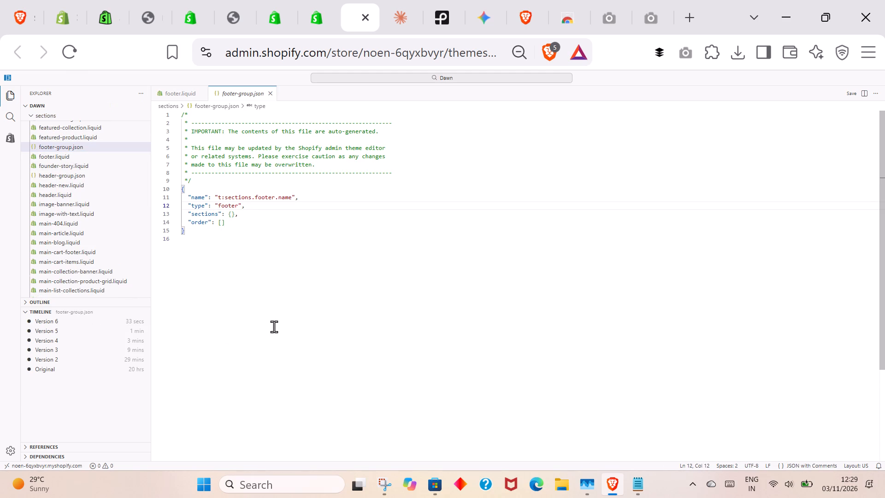
text(nazakat)
key(minus)
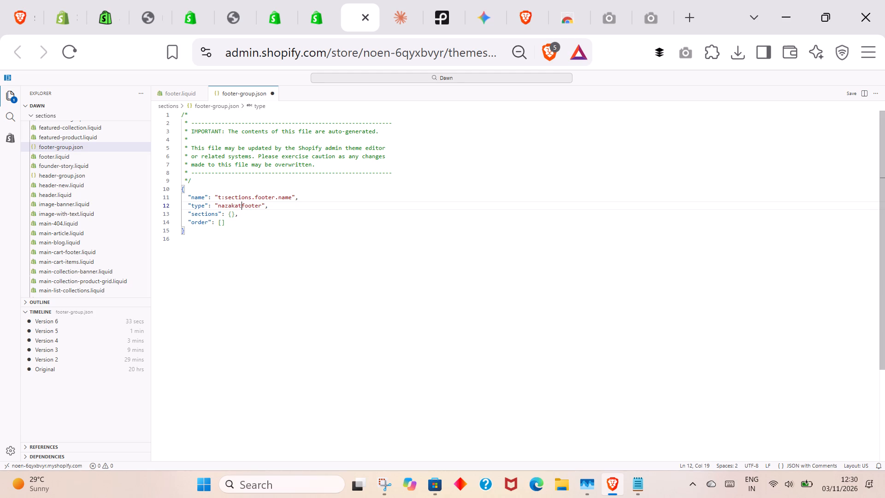
triple_click(852, 91)
In the theme editor, add the Nazakat Footer section to the Footer group and select it in the preview.
click(313, 0)
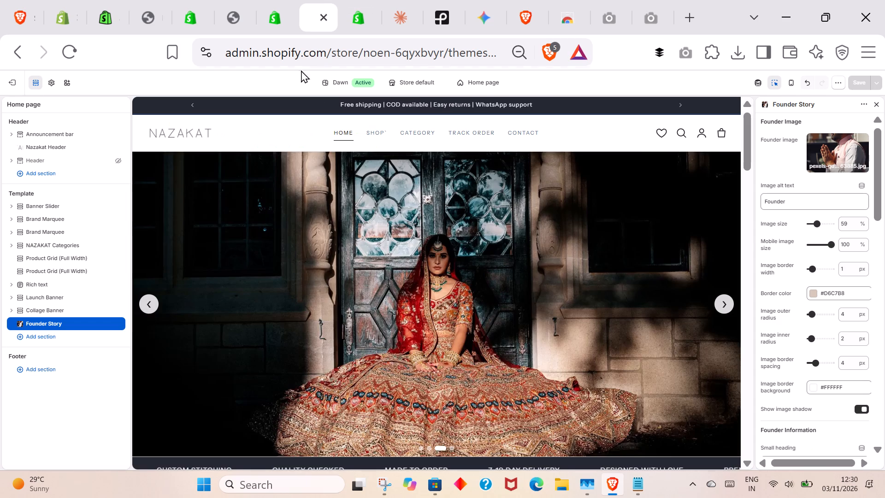
click(28, 376)
click(35, 369)
scroll(197, 354, down, 5)
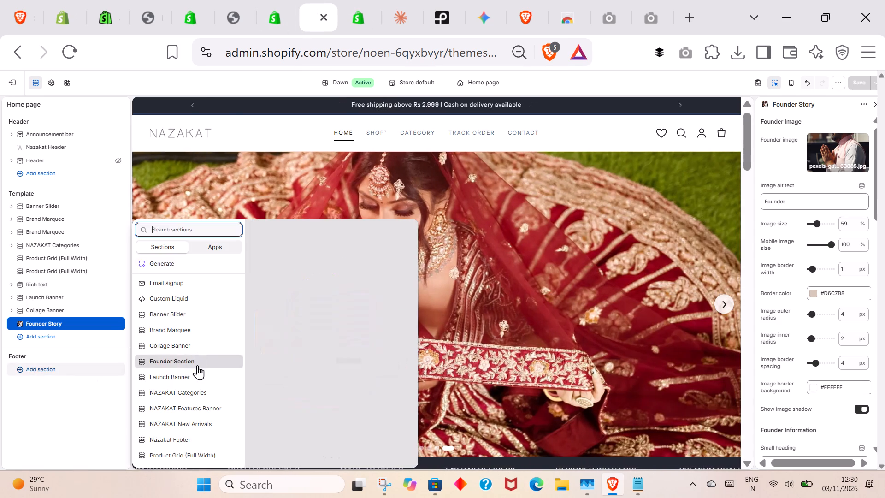
scroll(197, 365, down, 7)
click(186, 439)
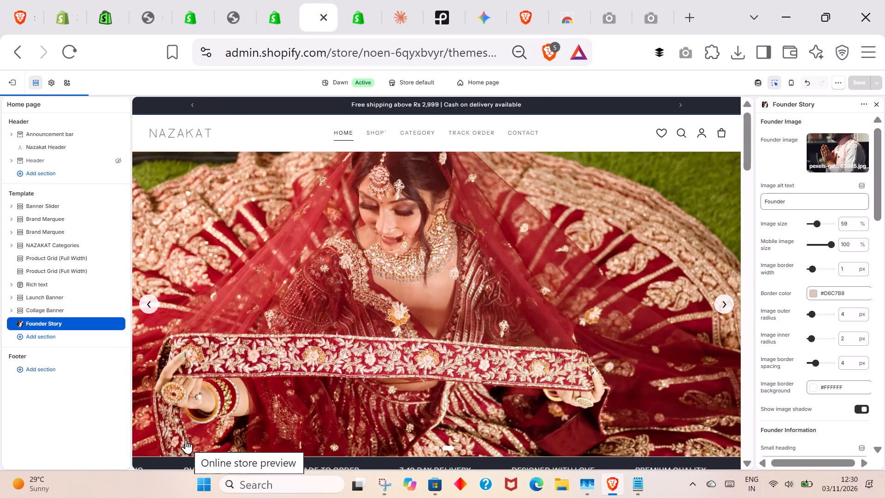
scroll(336, 350, down, 4)
click(295, 346)
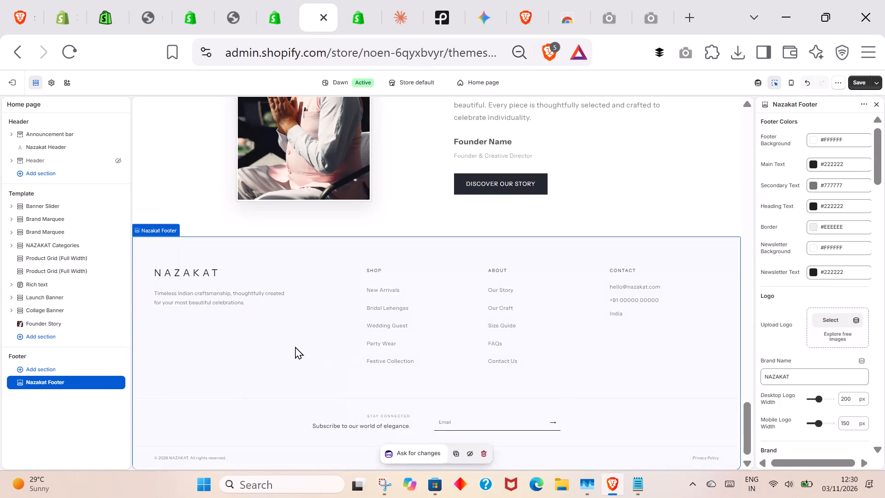
Set the Nazakat Footer's Footer Background colour to the dark shade #1D1919.
click(818, 134)
click(807, 196)
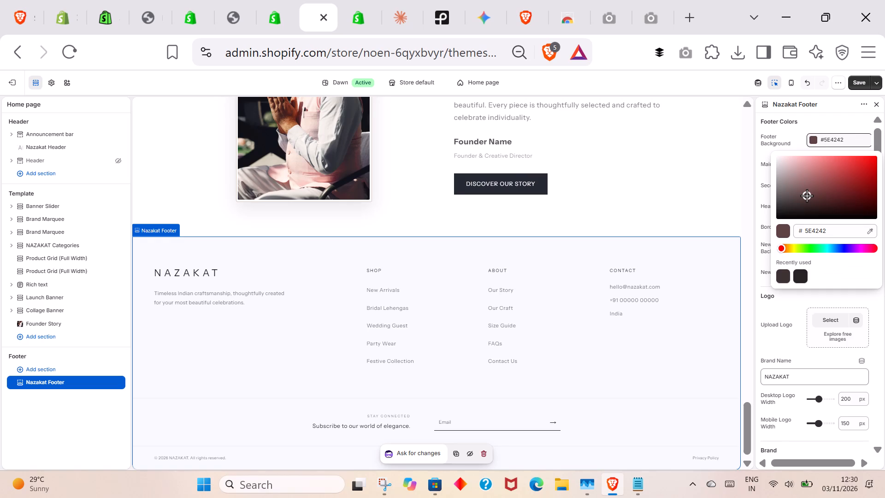
drag(807, 196, 789, 212)
scroll(563, 193, up, 17)
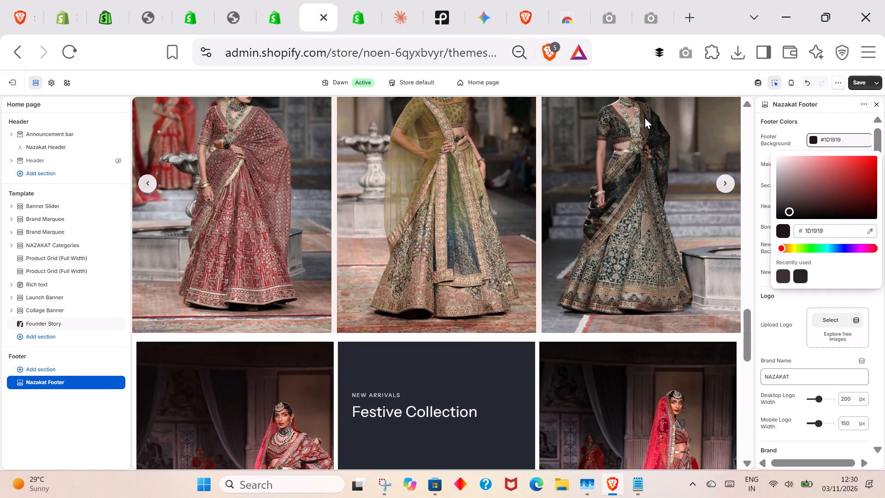
Search the web for "pickme color extension" and look over the GoPickColors and AutoColorPicker extension pages.
click(699, 13)
click(306, 63)
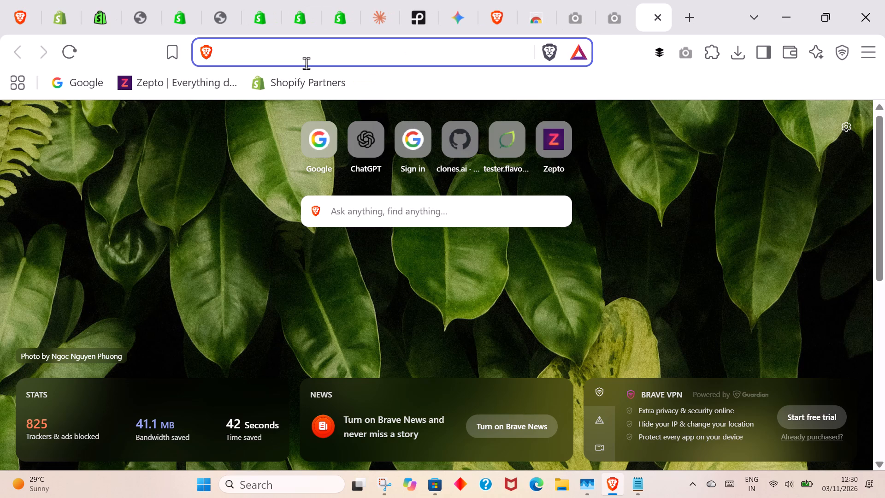
text(pik)
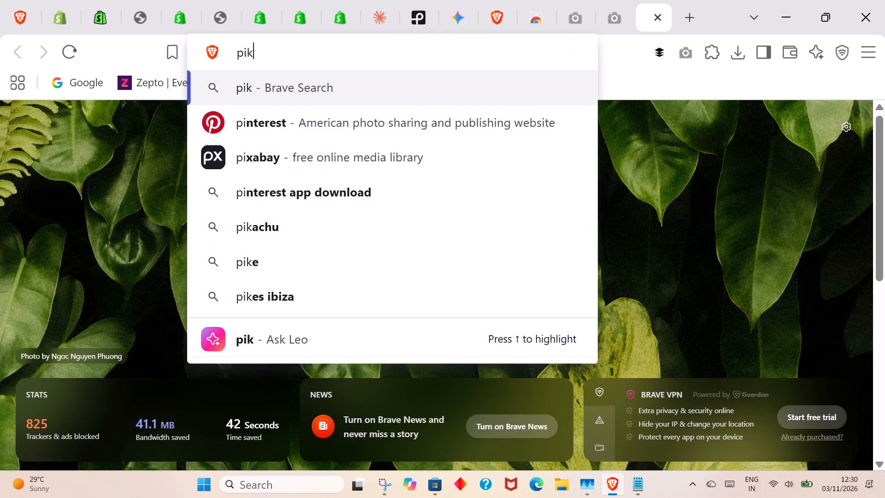
key(BackSpace)
text(ckme color extension)
key(space)
key(Return)
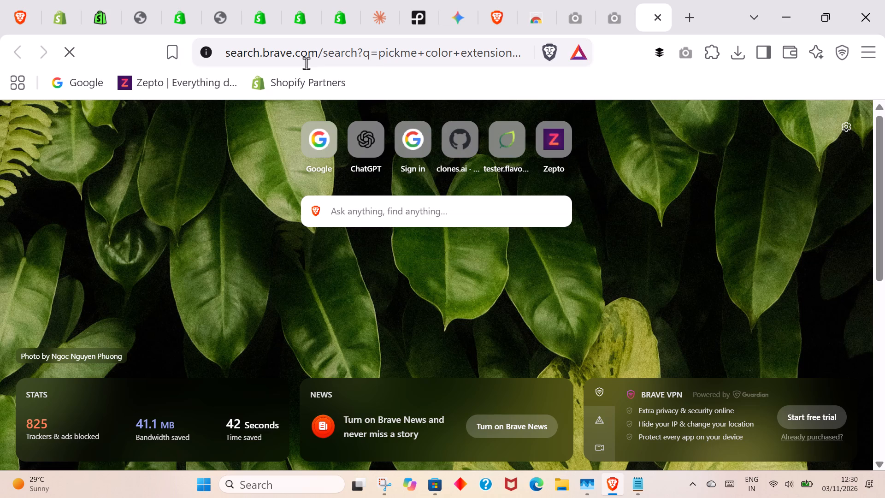
ctrl+click(206, 200)
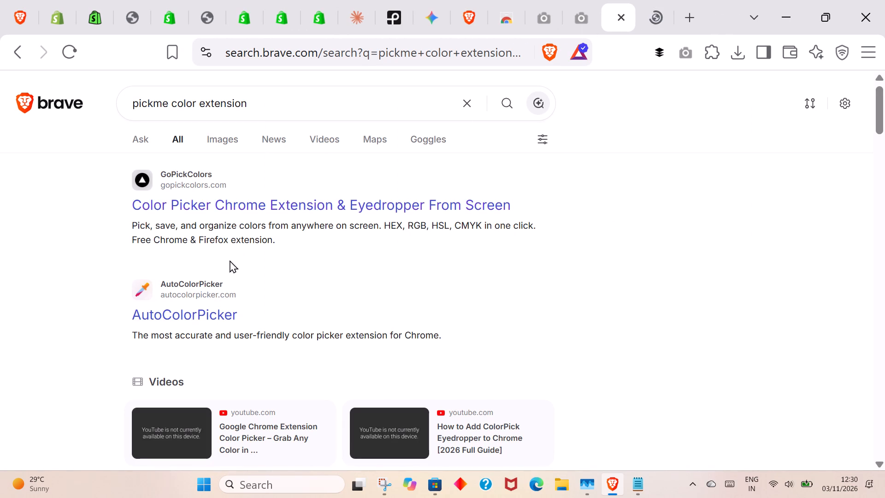
click(190, 314)
scroll(414, 284, down, 5)
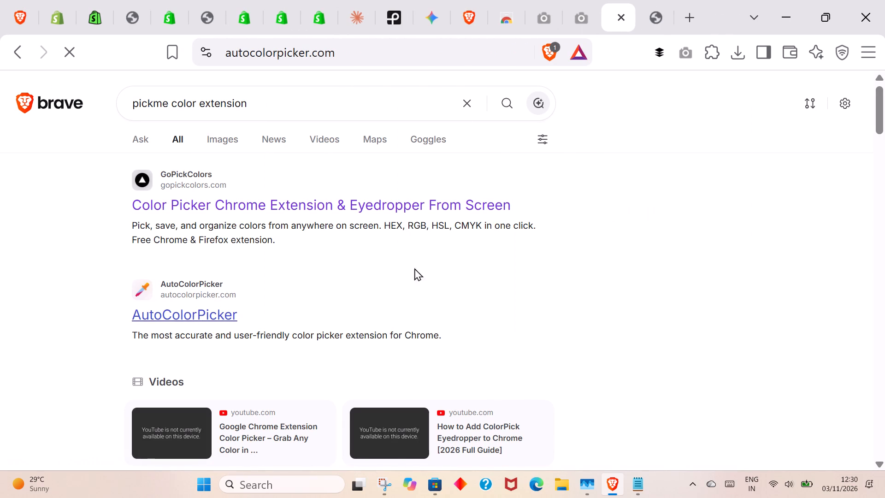
scroll(498, 160, down, 2)
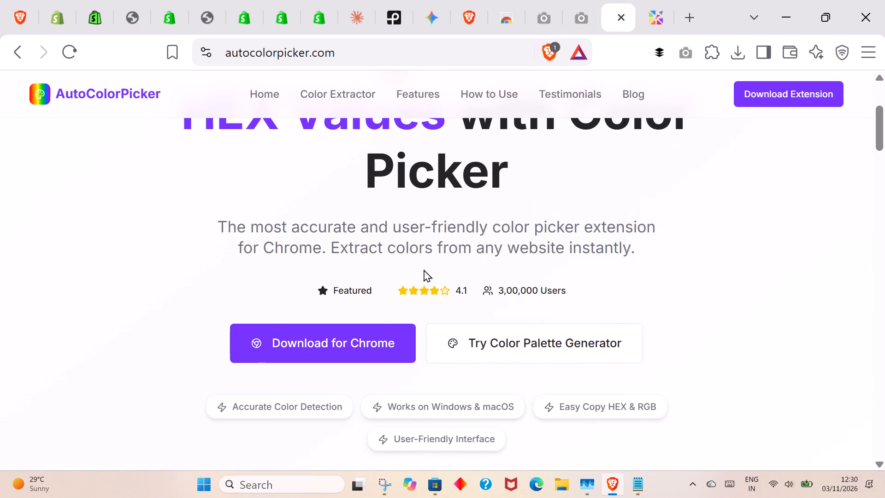
scroll(265, 323, up, 3)
click(438, 167)
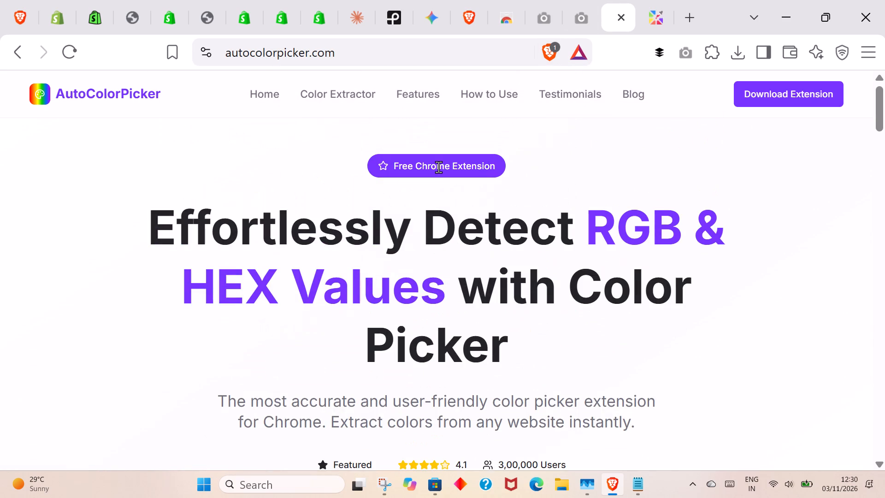
click(773, 88)
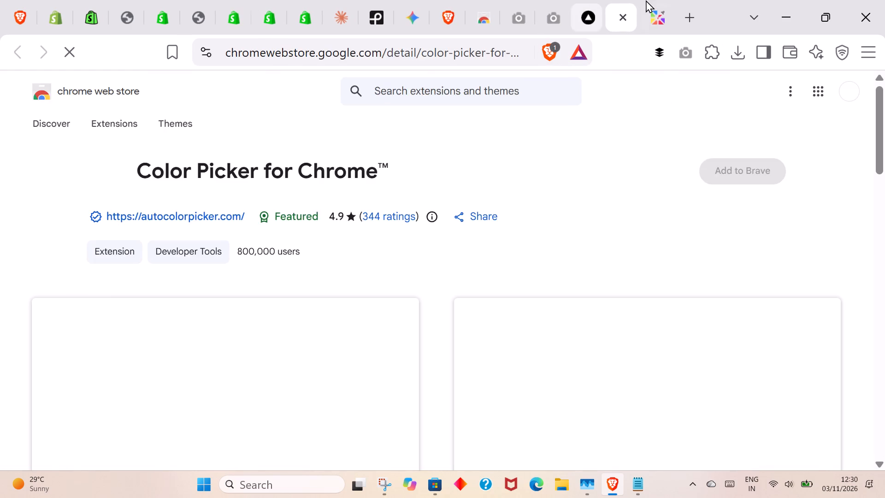
Install the "Color Picker & Eyedropper – GoPickColors" extension from the Chrome Web Store.
click(646, 0)
click(129, 368)
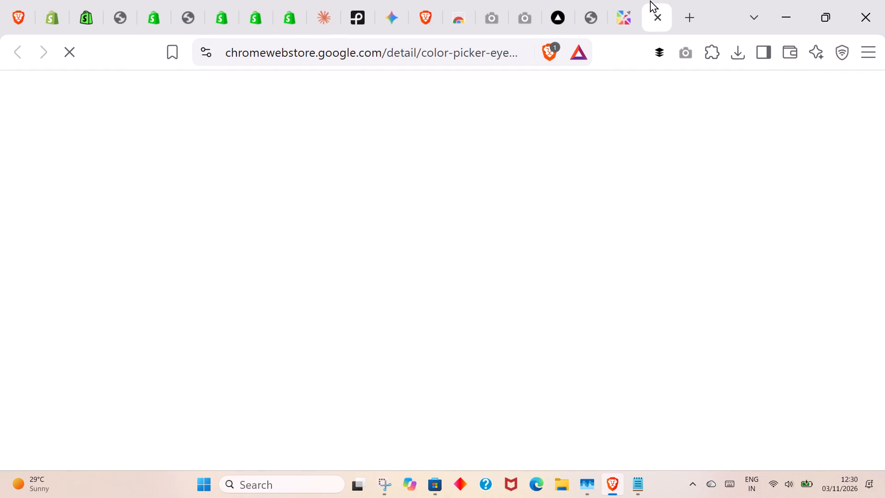
click(595, 174)
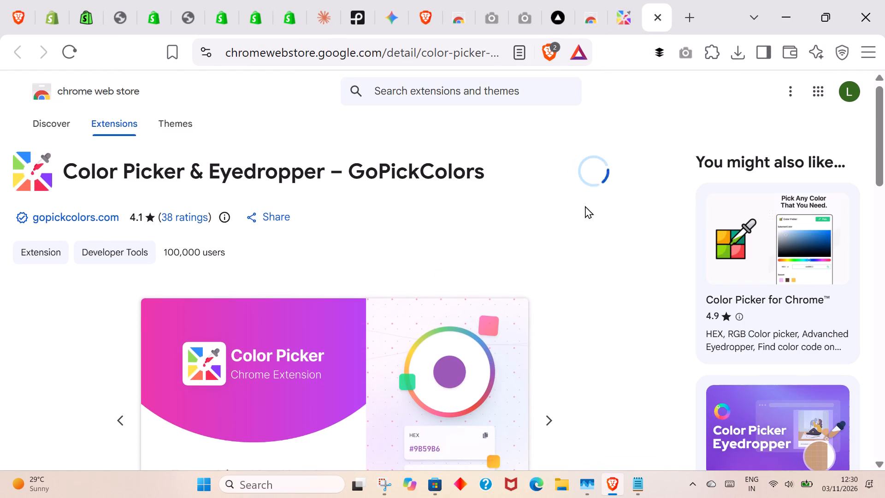
click(505, 233)
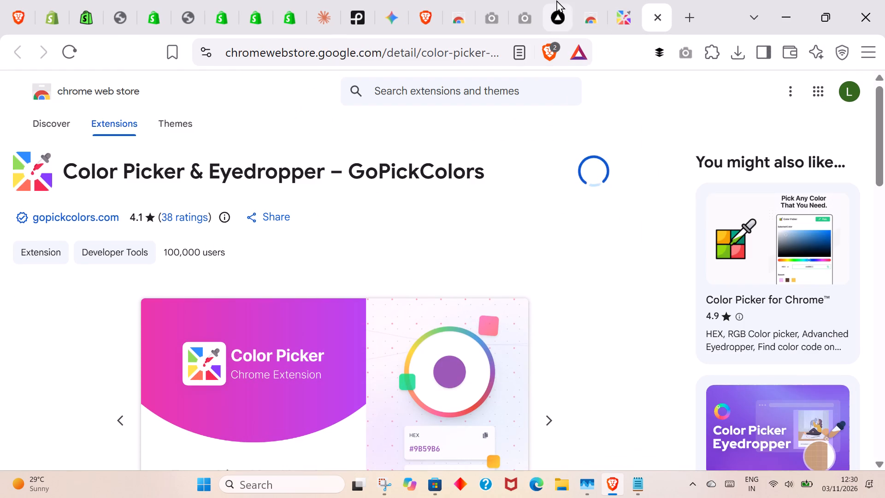
Close the two GoFullPage welcome pages and the AutoColorPicker page.
click(465, 0)
click(494, 0)
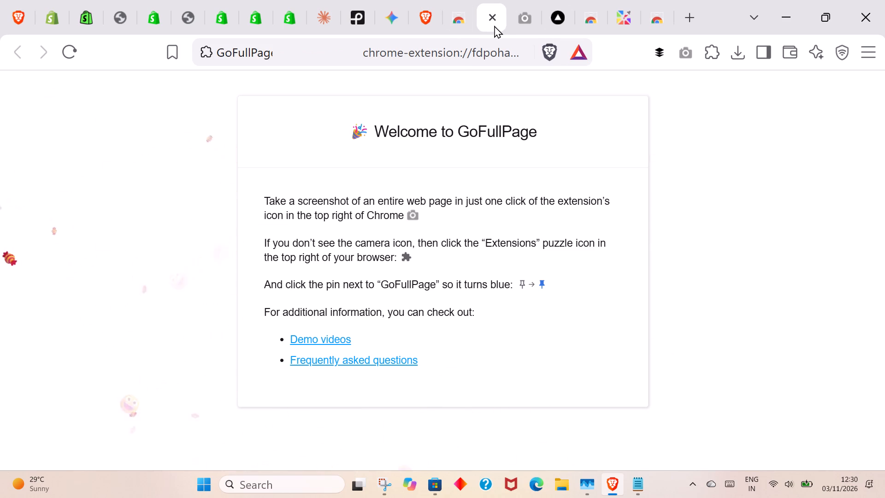
click(492, 22)
click(492, 22)
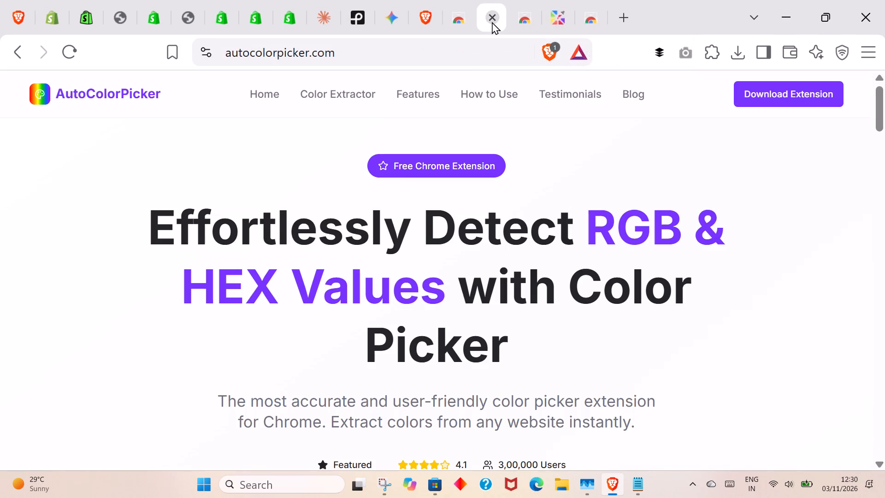
click(492, 22)
Pin the newly installed GoPickColors extension in the browser.
click(549, 0)
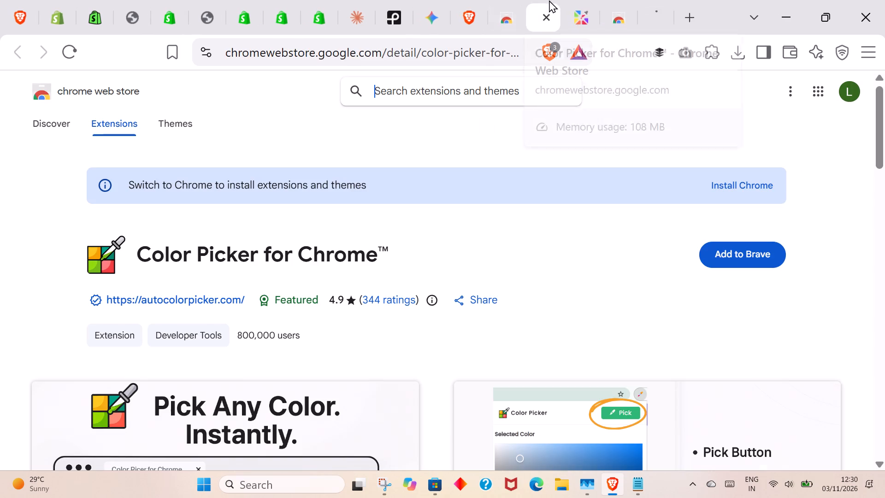
click(586, 0)
click(670, 0)
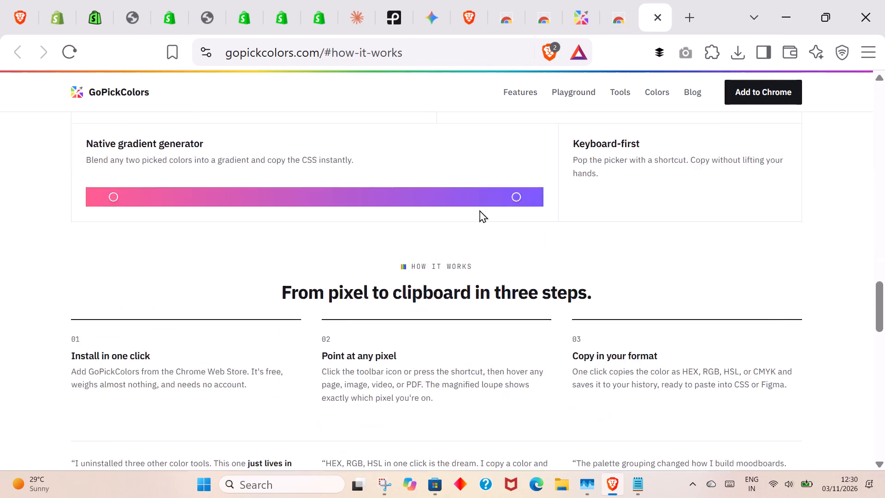
click(701, 52)
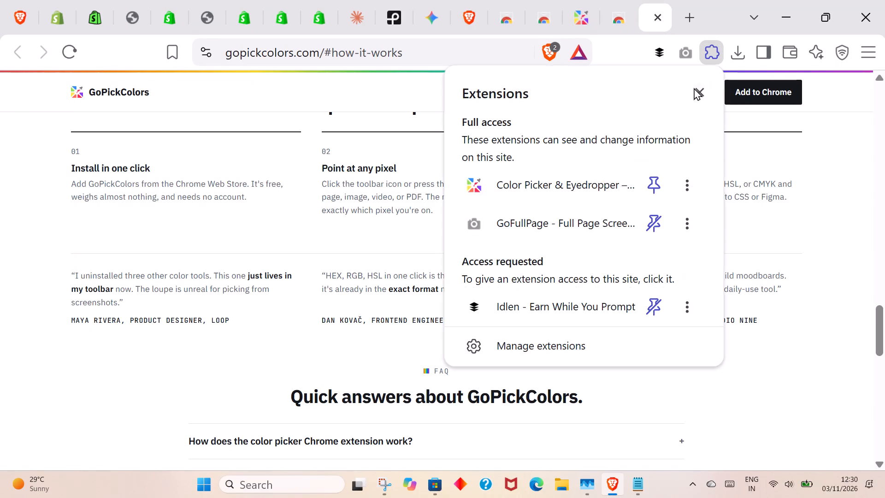
click(657, 183)
click(587, 51)
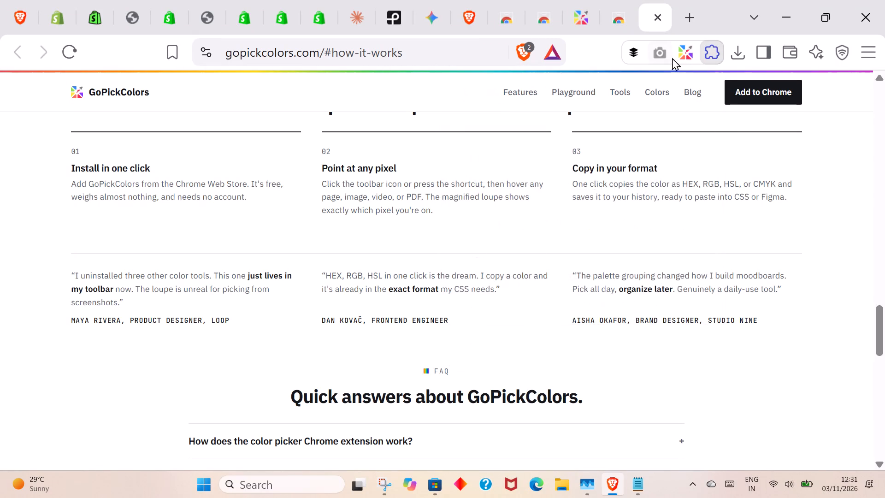
On the storefront home page, use GoPickColors to pick the announcement bar's dark background colour.
click(680, 51)
click(585, 288)
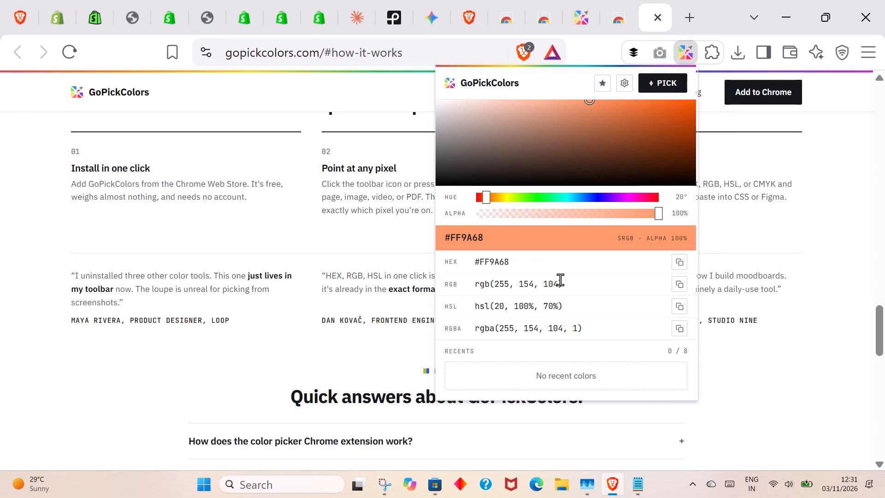
click(204, 0)
click(235, 0)
click(207, 0)
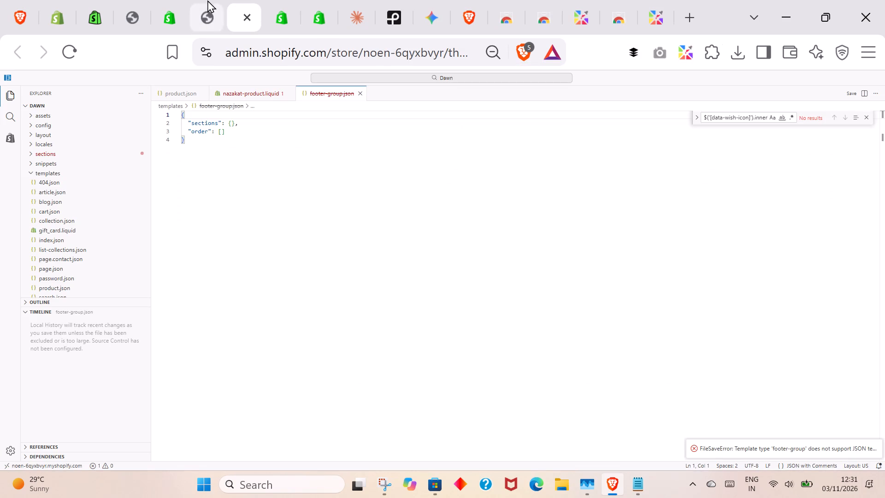
click(686, 48)
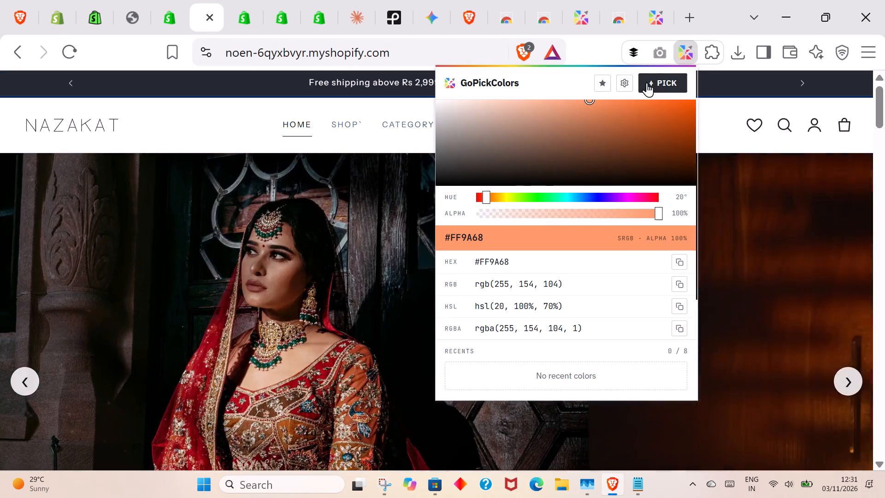
click(649, 82)
click(658, 83)
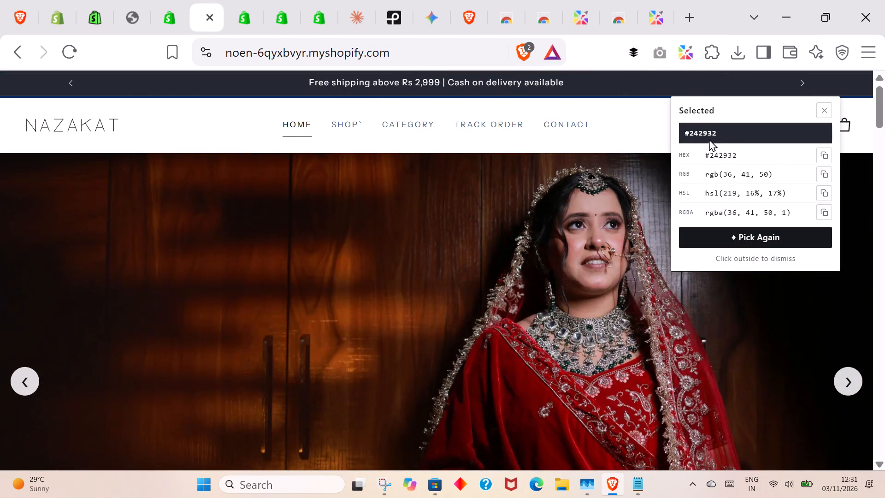
Copy the picked hex code #242932 and dismiss the colour result.
triple_click(700, 134)
ctrl+click(700, 134)
drag(731, 143, 681, 141)
click(716, 132)
drag(723, 131, 674, 135)
key(ctrl+c)
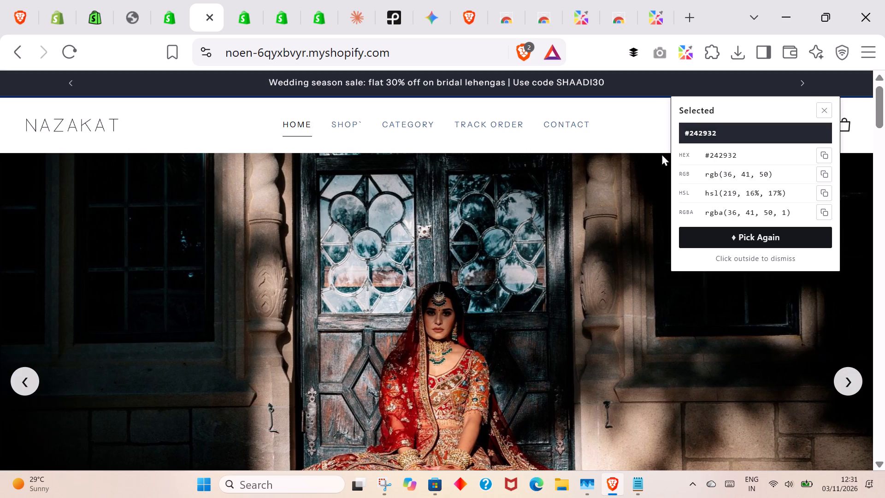
click(605, 103)
In the code editor, try to undo the creation of footer-group.json in templates, and close the file.
click(191, 0)
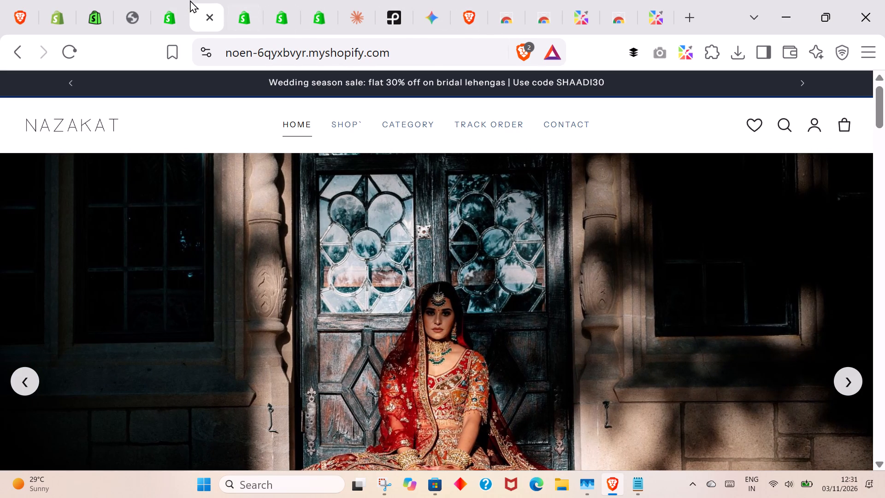
click(177, 0)
click(241, 0)
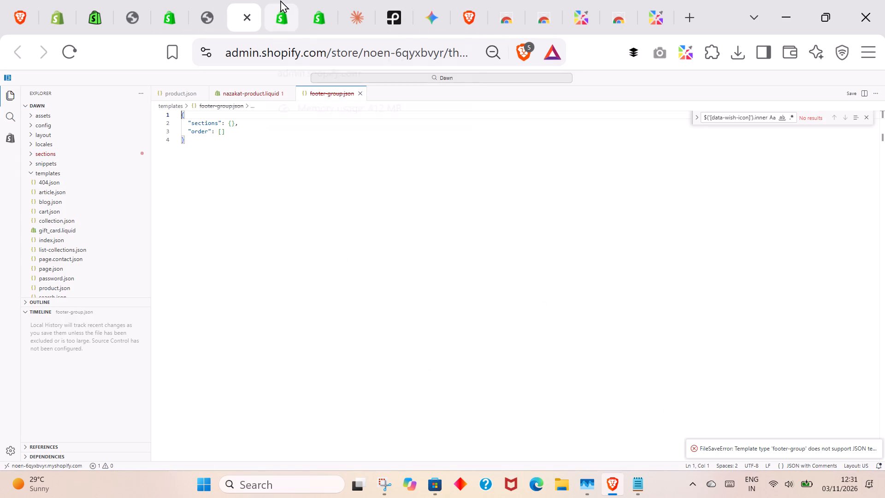
click(241, 210)
scroll(241, 210, up, 4)
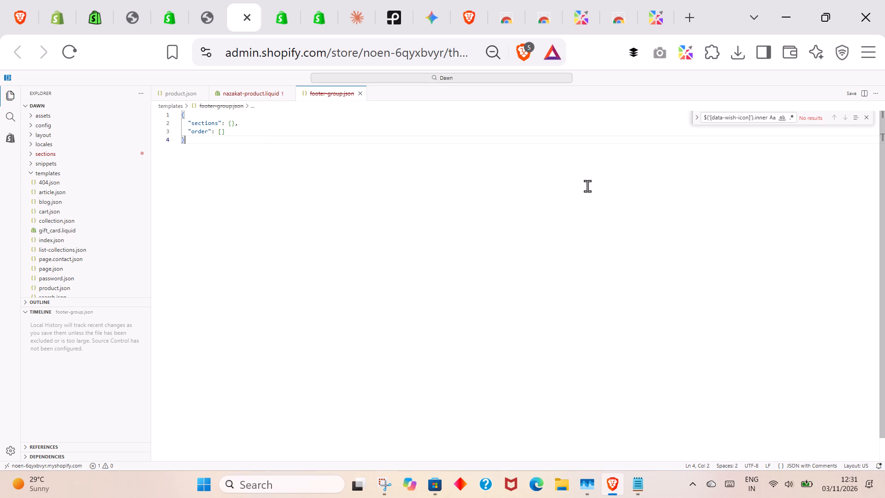
key(ctrl+z)
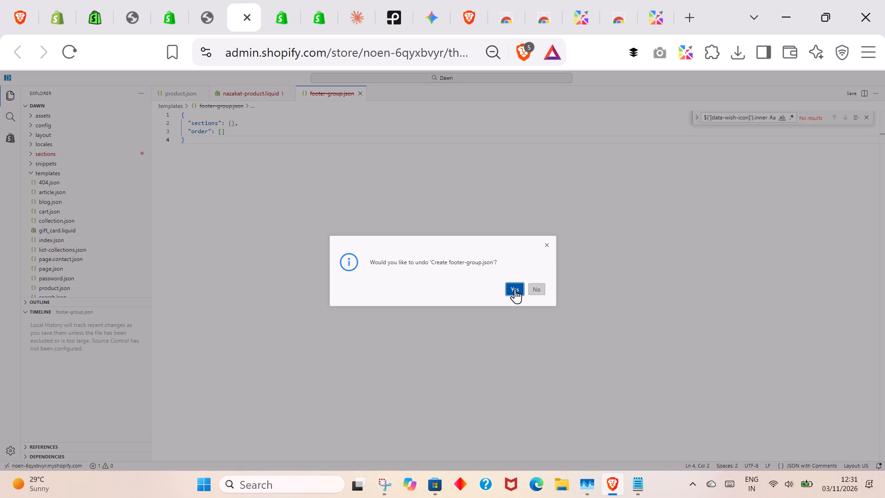
click(515, 289)
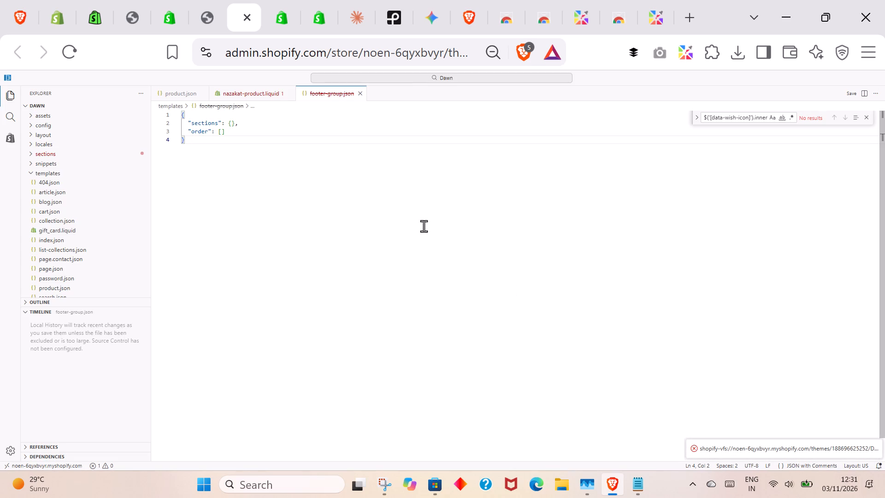
click(357, 92)
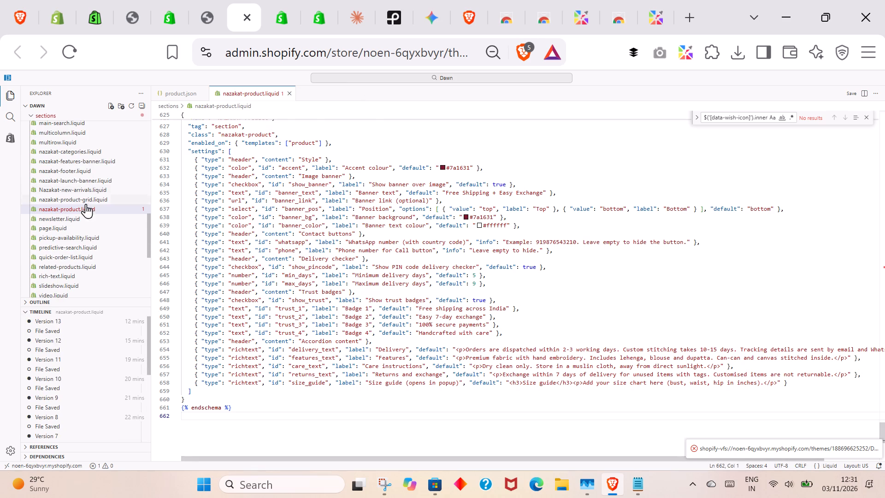
Open newsletter.liquid and look through the file list of the theme's sections folder.
click(77, 219)
scroll(78, 200, up, 6)
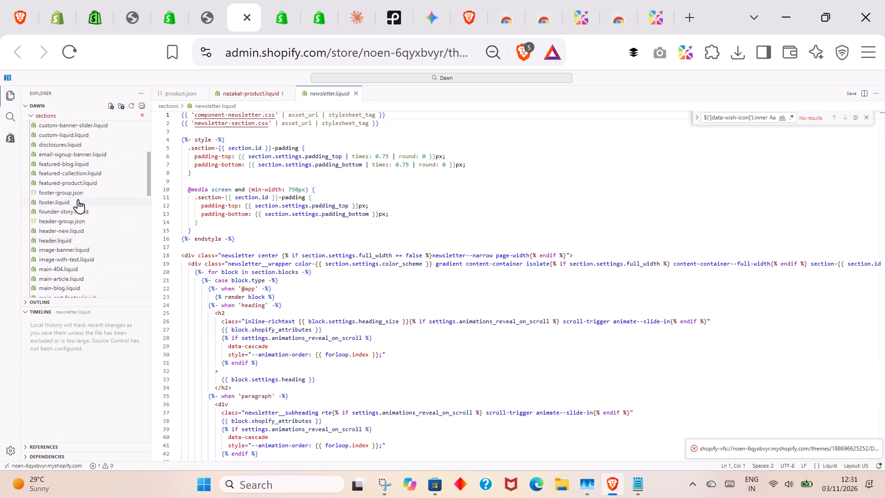
scroll(78, 199, up, 4)
scroll(76, 231, down, 1)
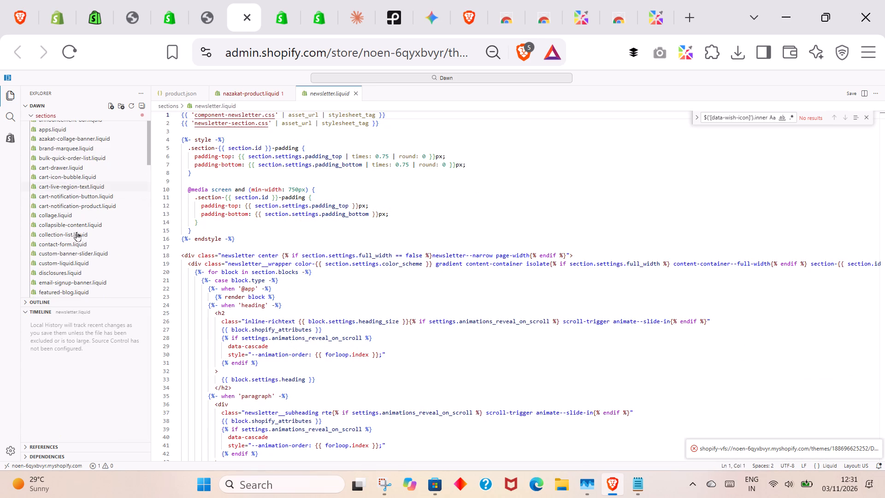
scroll(92, 254, down, 4)
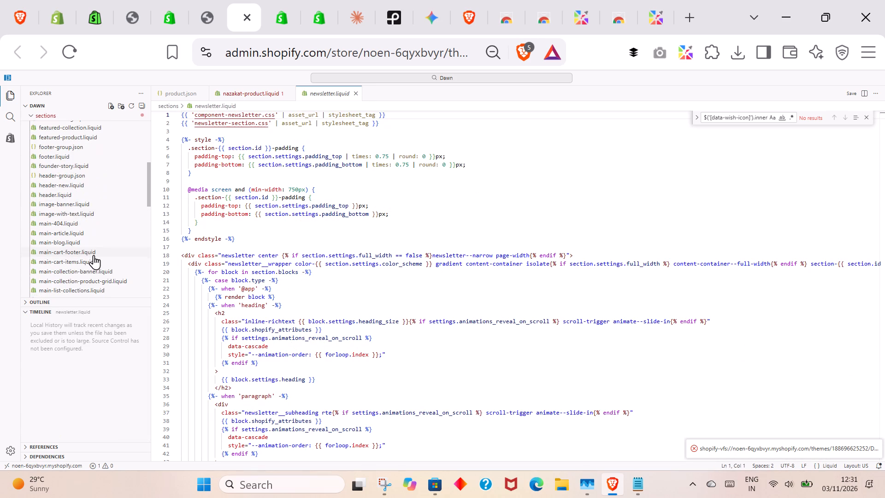
scroll(80, 224, down, 4)
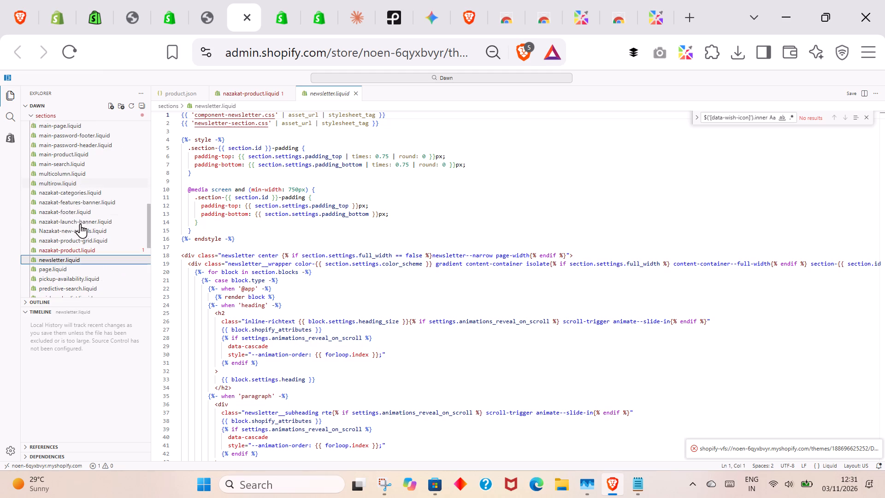
Reload the storefront home page and check how the footer looks on the live site.
click(195, 0)
scroll(275, 282, down, 11)
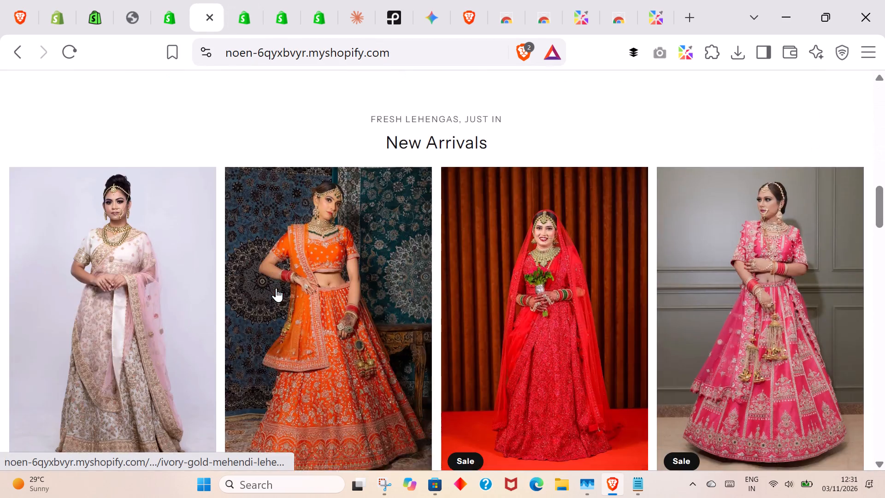
scroll(276, 288, down, 20)
scroll(276, 288, down, 10)
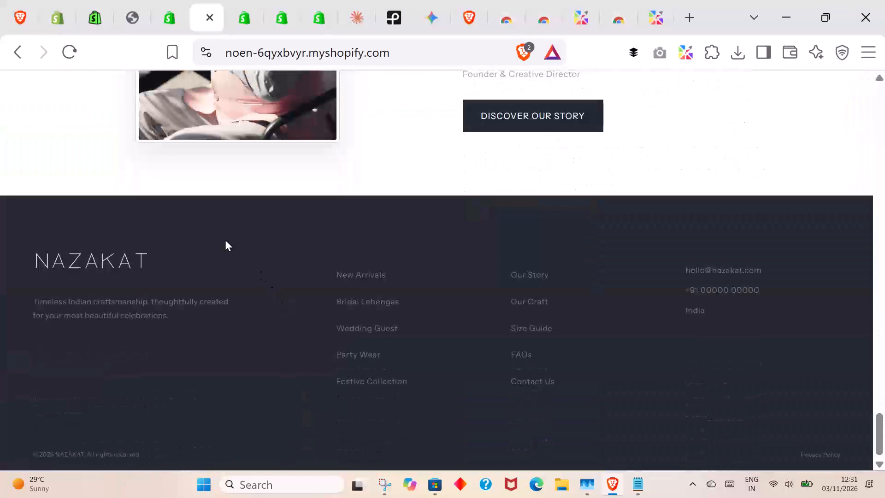
click(74, 49)
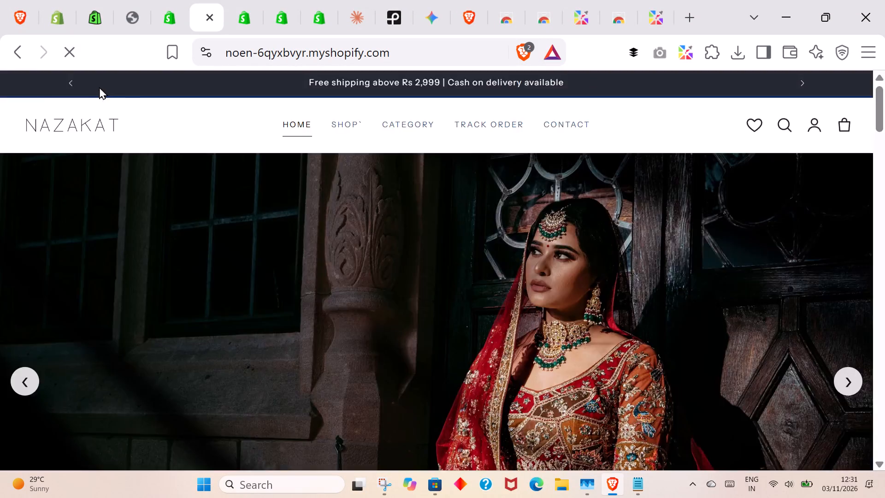
scroll(652, 327, down, 7)
scroll(341, 274, up, 12)
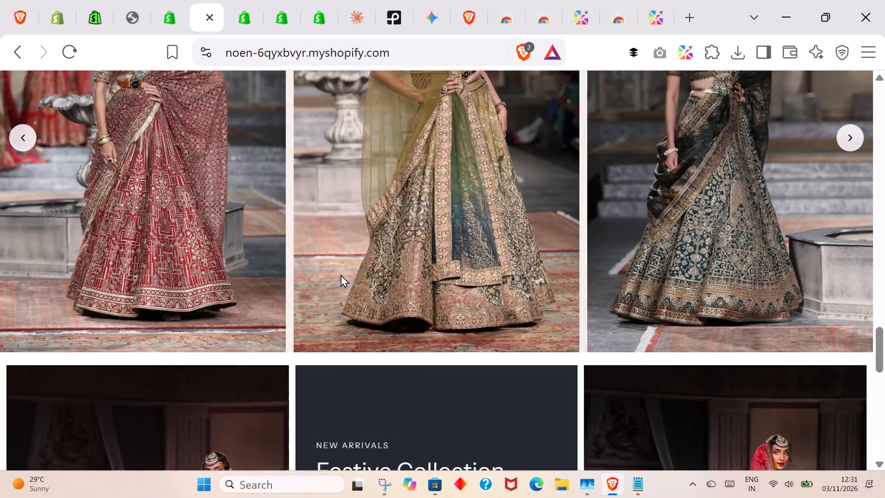
scroll(341, 274, up, 3)
In the theme editor, turn off Show Newsletter for the Nazakat Footer section.
click(254, 0)
click(136, 0)
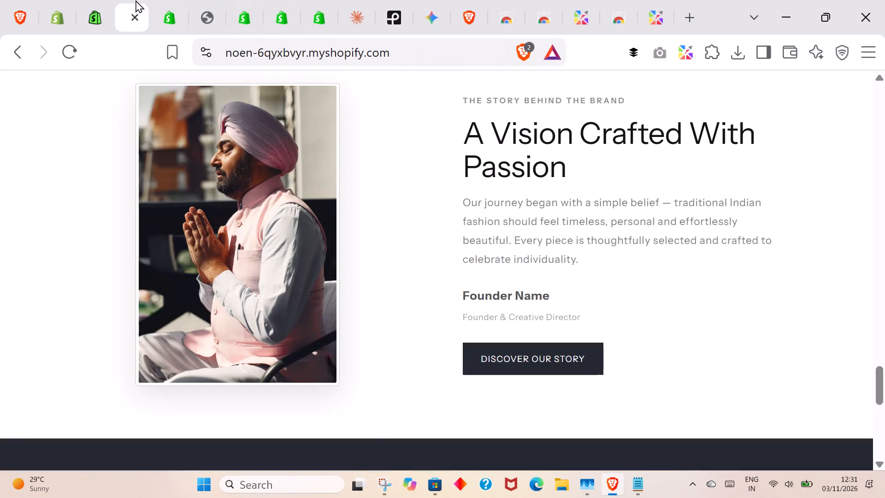
click(163, 2)
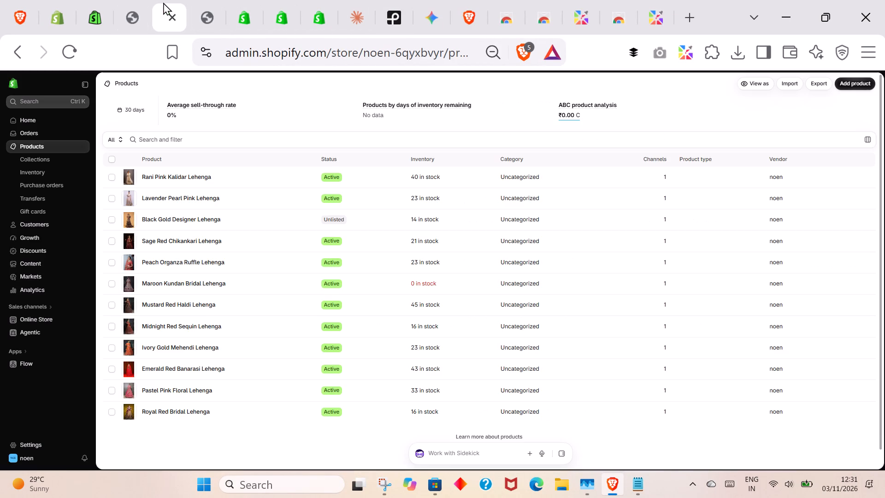
click(247, 0)
scroll(256, 131, down, 1)
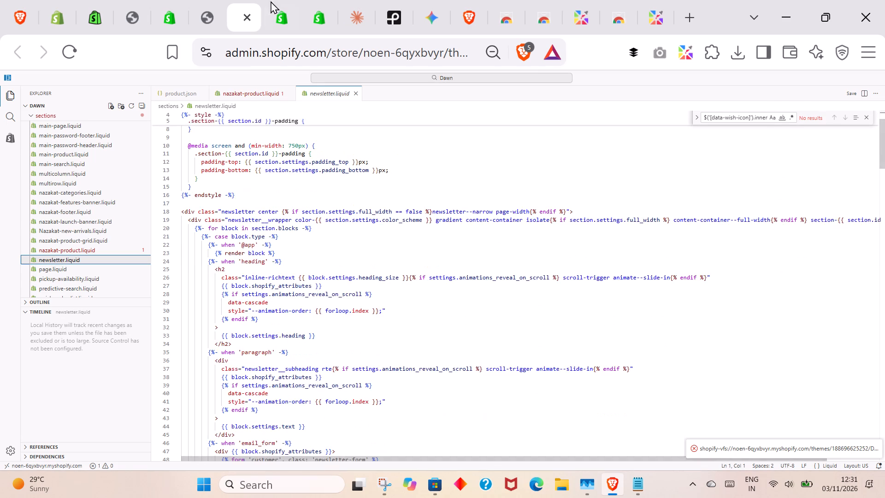
click(289, 0)
scroll(306, 339, down, 13)
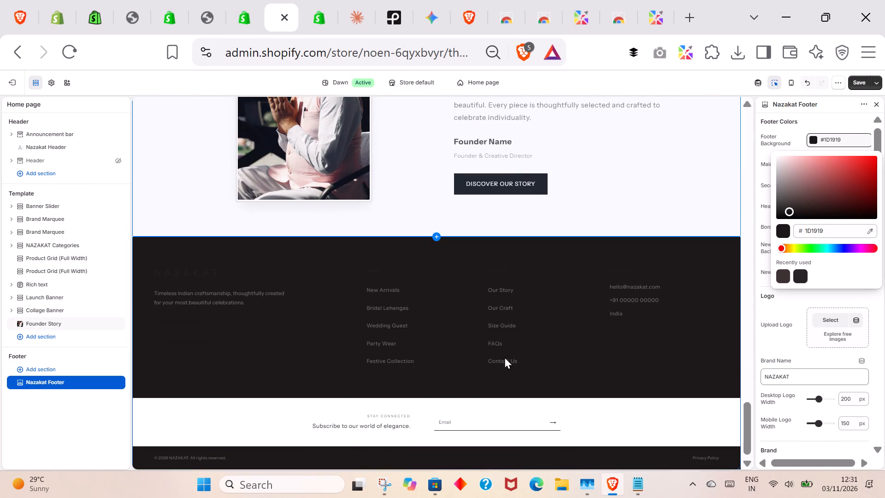
click(616, 421)
scroll(833, 311, down, 4)
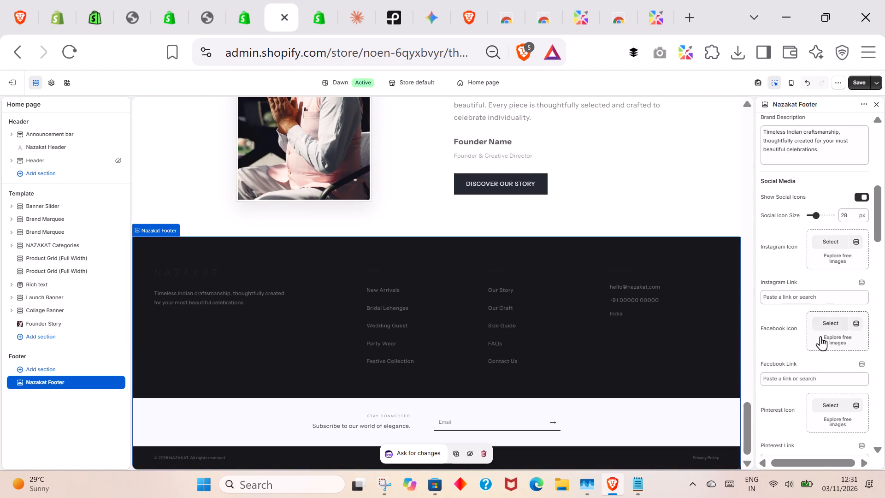
scroll(852, 227, down, 4)
scroll(837, 311, down, 4)
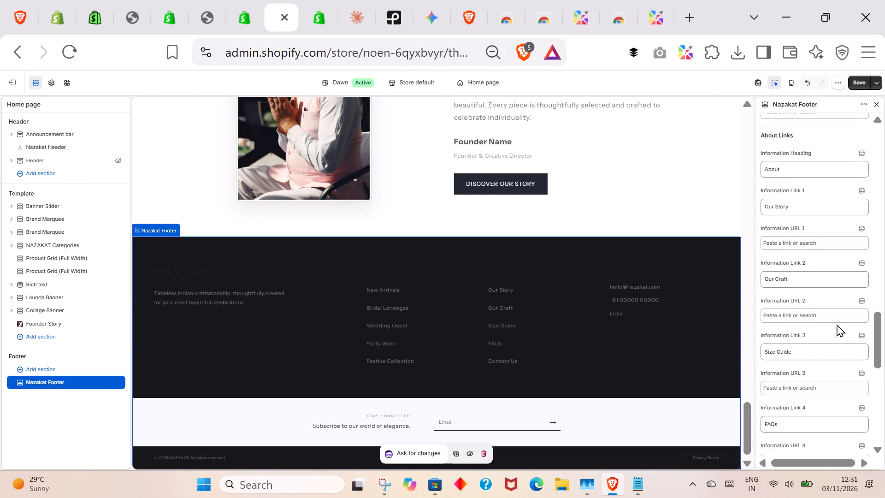
scroll(837, 324, down, 10)
click(866, 321)
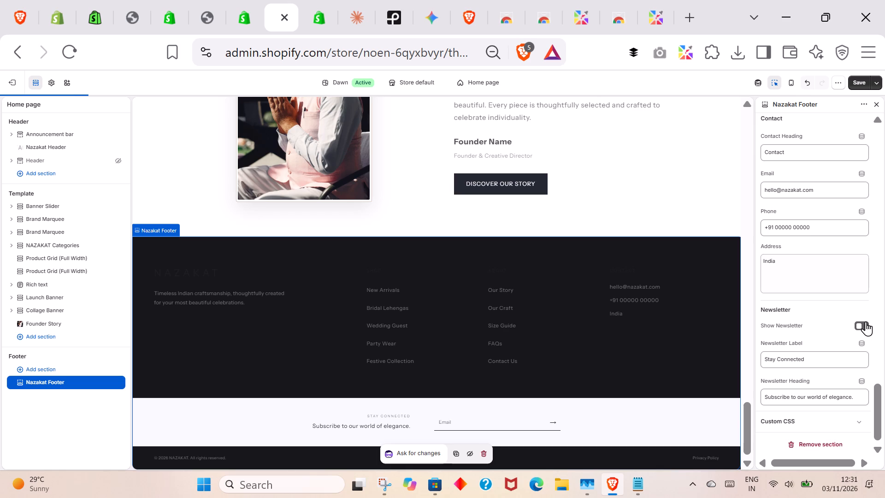
scroll(623, 330, down, 3)
click(567, 416)
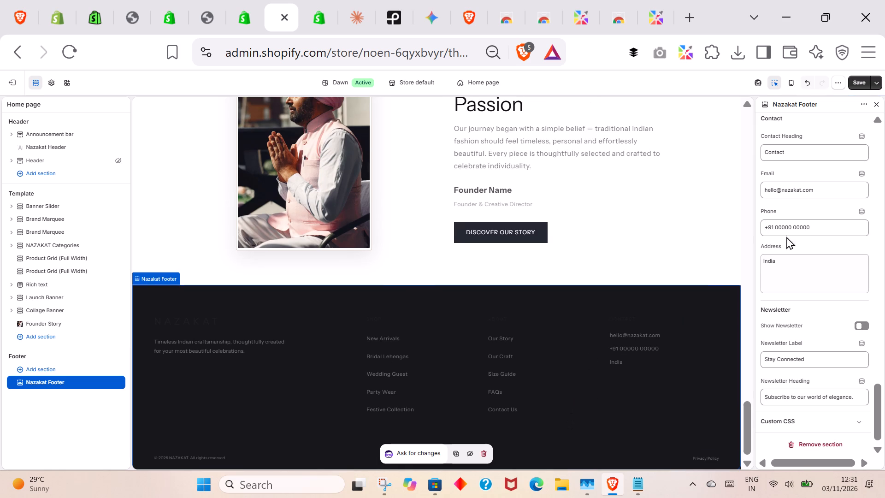
Set the Nazakat Footer's Footer Background colour to the copied #242932 and save the theme changes.
scroll(787, 231, up, 1)
scroll(785, 280, up, 9)
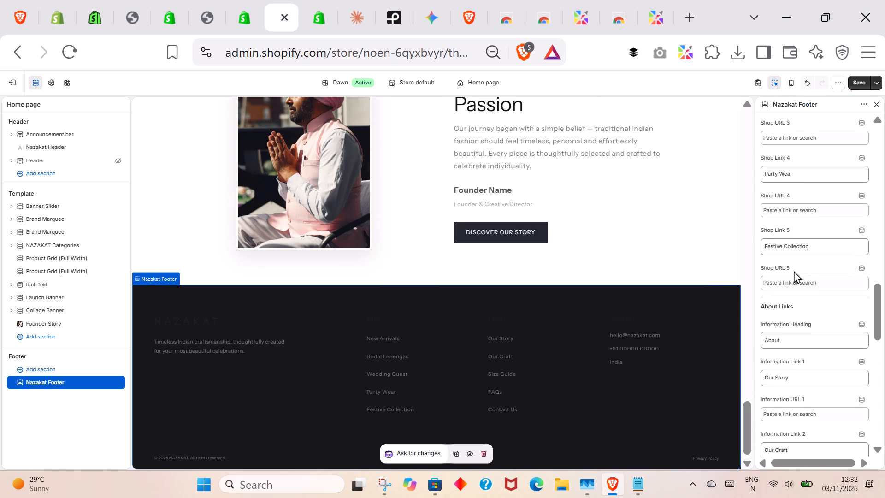
scroll(794, 271, up, 12)
click(815, 141)
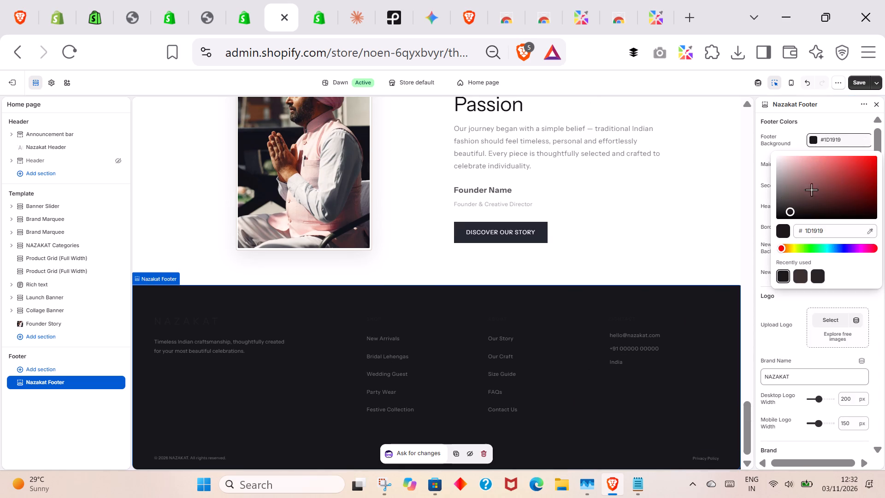
triple_click(814, 232)
key(ctrl+v)
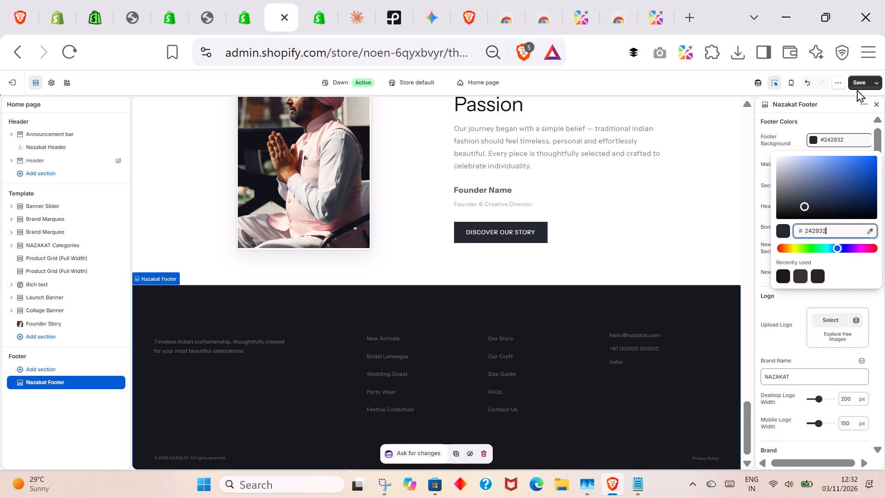
click(861, 74)
double_click(857, 78)
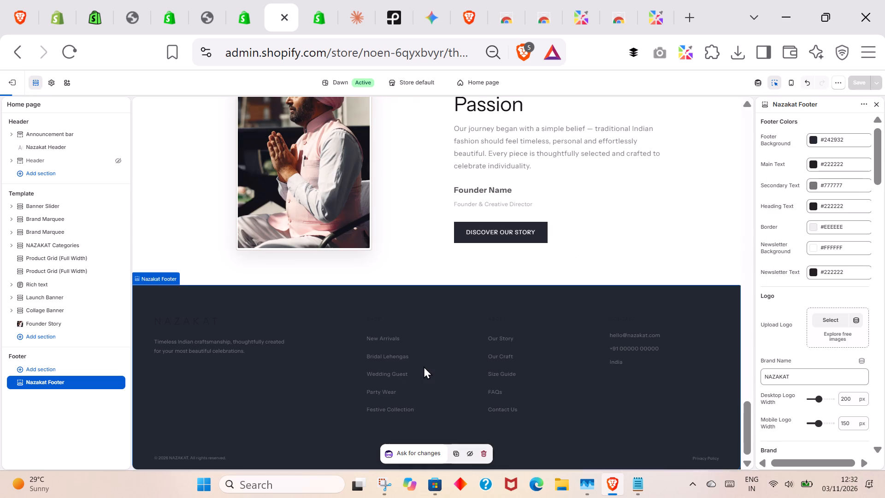
Set the Nazakat Footer's Upload Logo image to the existing PNG file whose name starts with Minimalist_NAZAKA.
click(826, 322)
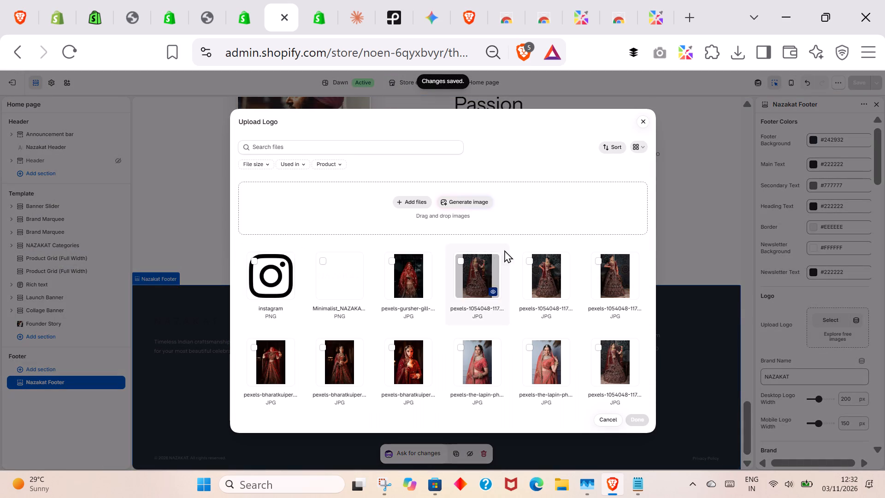
scroll(577, 219, down, 20)
scroll(577, 219, down, 1)
scroll(445, 343, up, 1)
scroll(445, 343, down, 7)
scroll(452, 343, up, 1)
scroll(452, 343, down, 3)
click(389, 196)
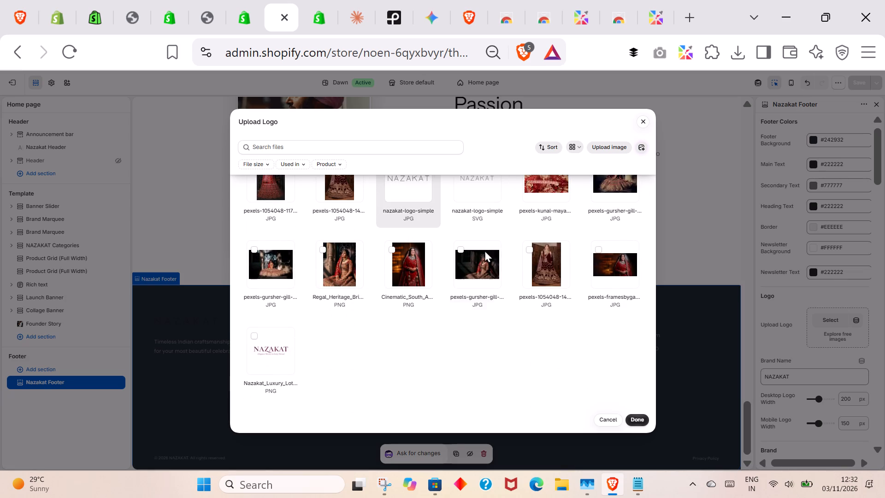
scroll(431, 299, up, 3)
scroll(437, 368, down, 2)
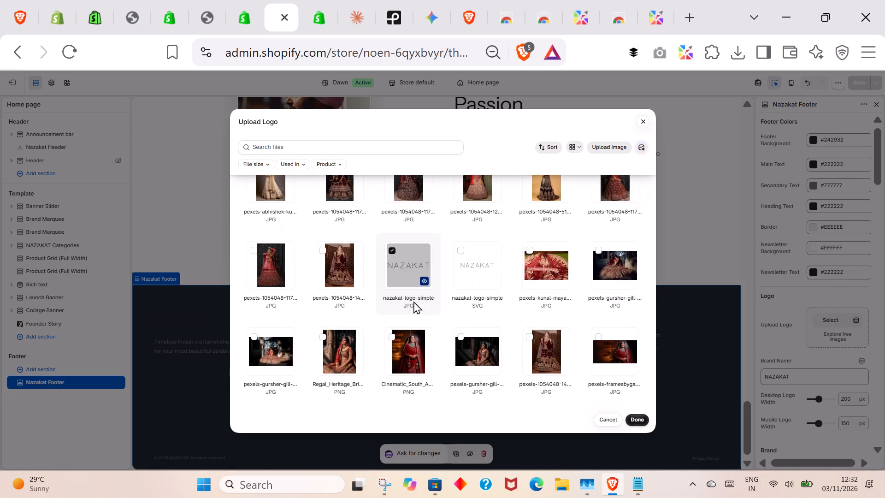
click(402, 255)
scroll(428, 281, up, 6)
scroll(436, 281, down, 1)
scroll(437, 282, up, 15)
click(338, 283)
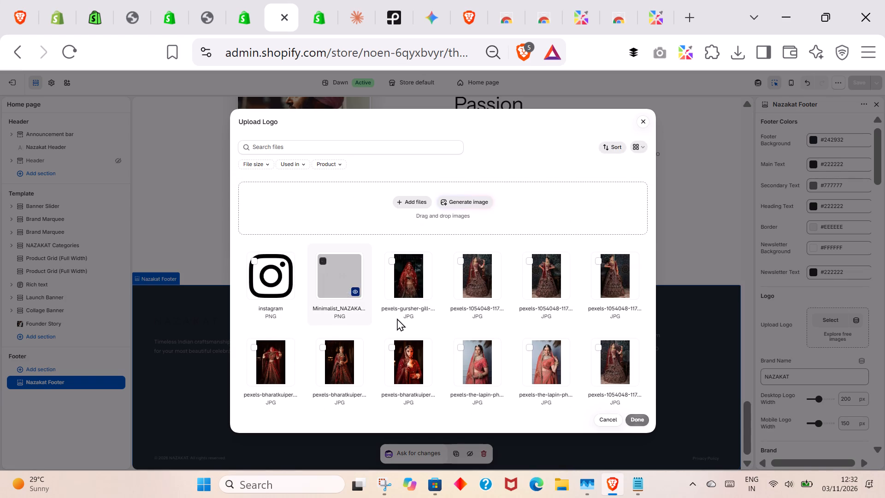
click(640, 421)
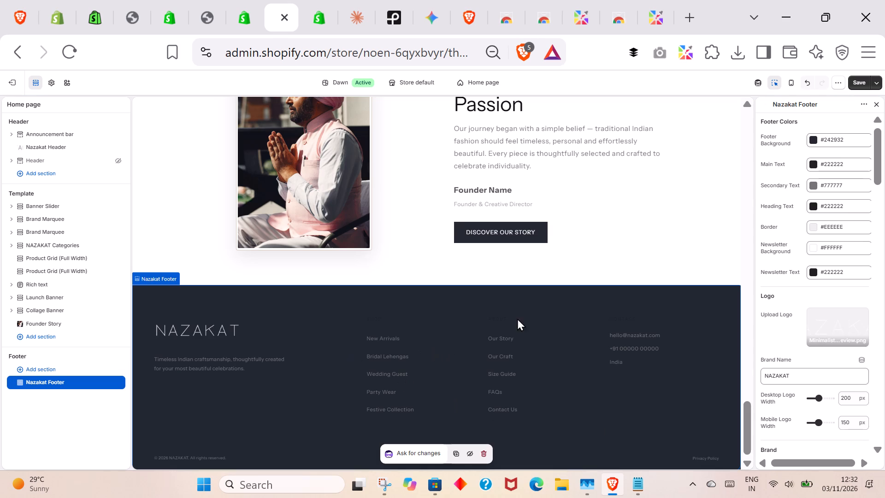
Look over the home page preview up to the header and save the footer logo change.
click(530, 310)
scroll(789, 255, up, 20)
scroll(789, 255, up, 5)
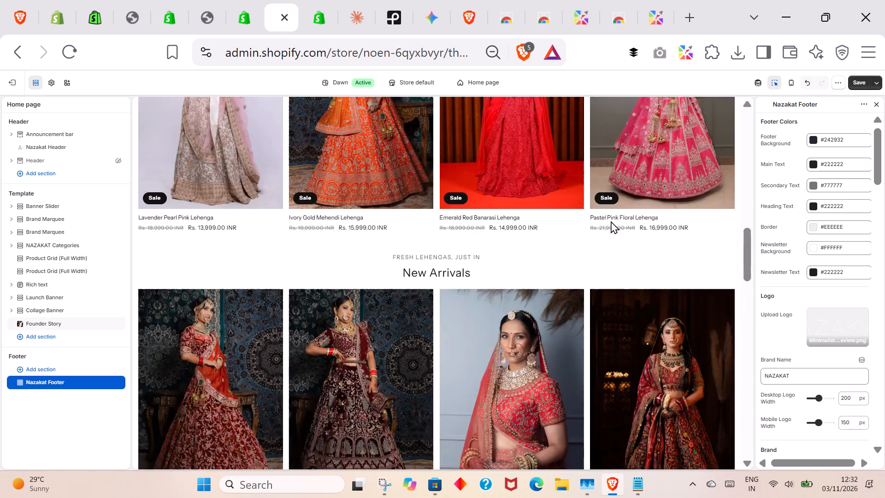
scroll(611, 221, up, 16)
click(853, 86)
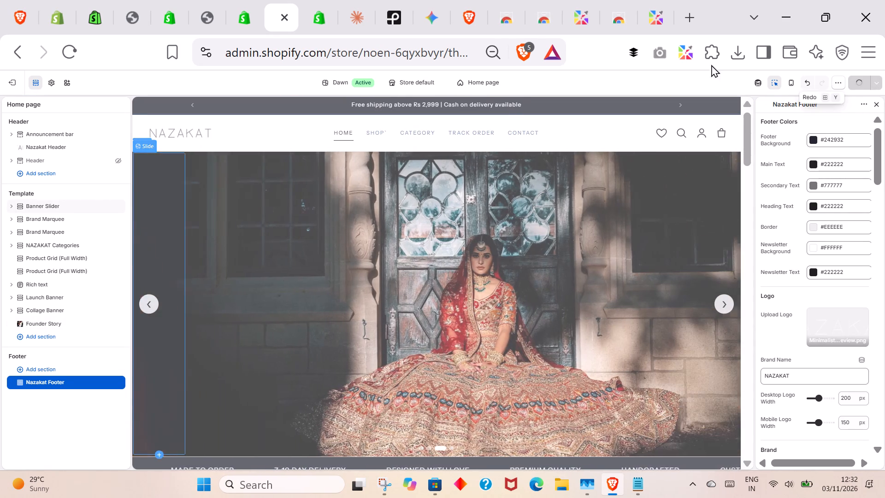
On the storefront home page, try the Shop and Category links in the header navigation.
click(196, 0)
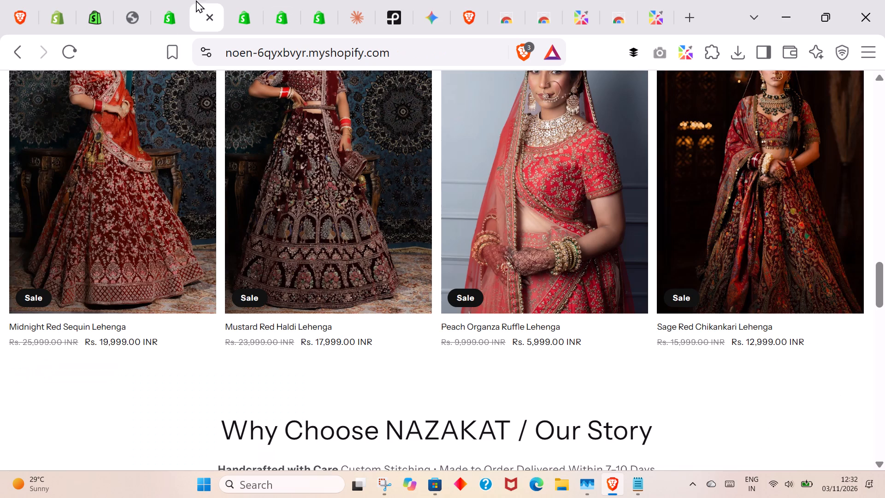
scroll(141, 145, up, 20)
scroll(141, 145, up, 4)
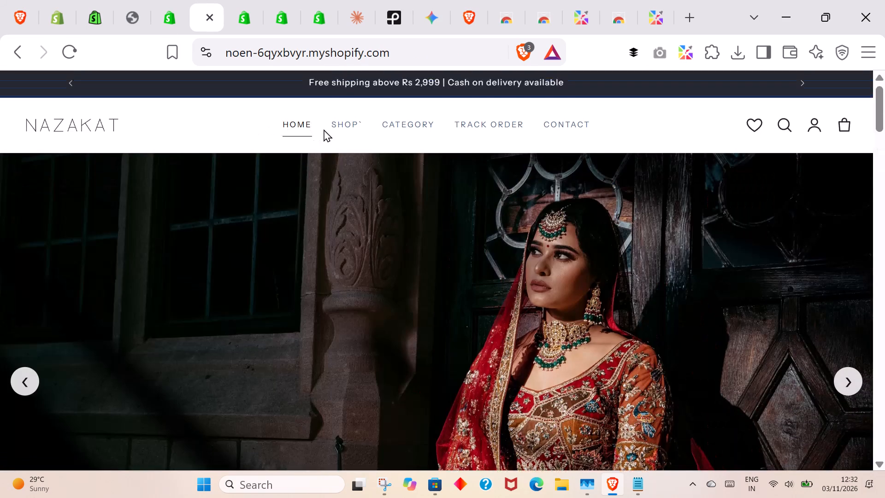
click(328, 128)
triple_click(343, 119)
click(345, 121)
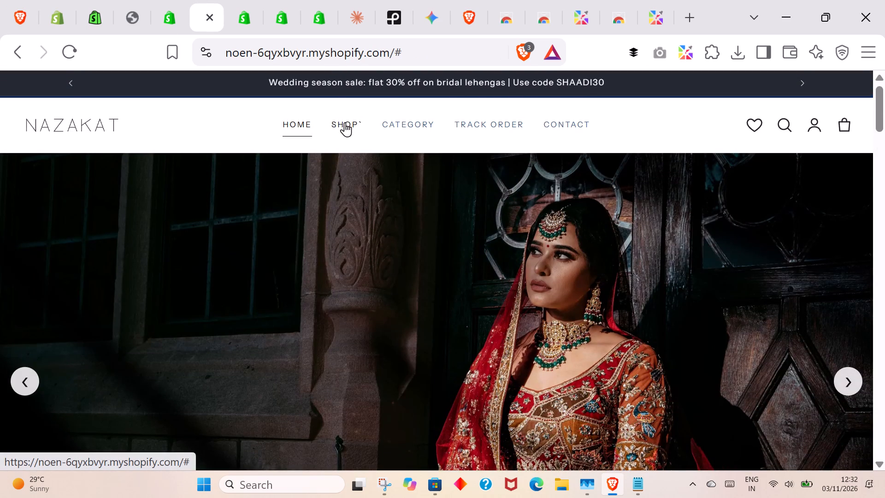
scroll(344, 135, down, 7)
scroll(352, 137, up, 7)
click(343, 121)
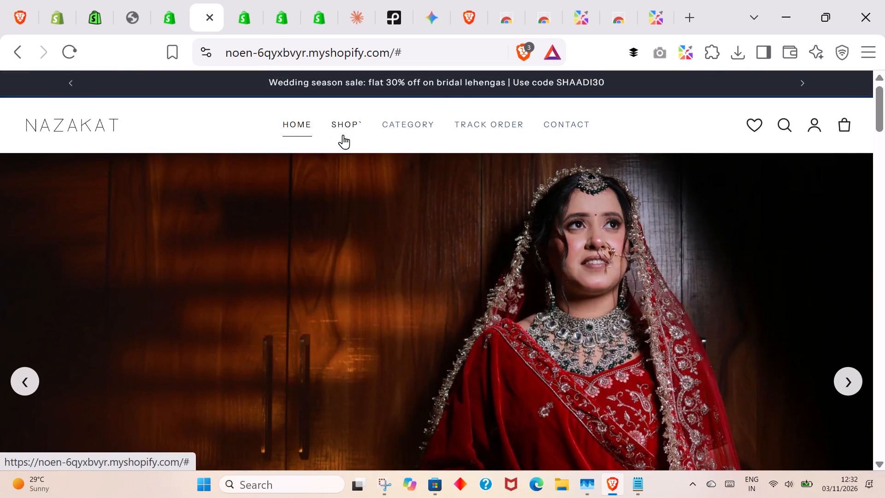
click(426, 123)
click(348, 125)
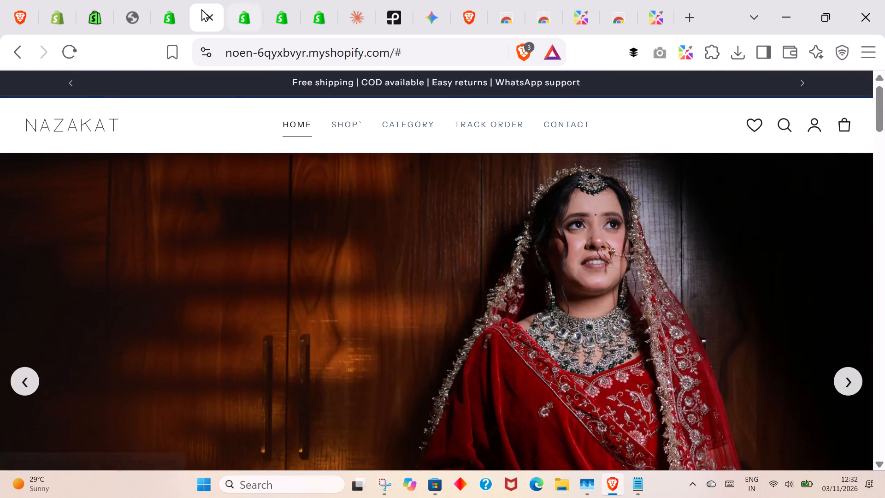
Reload the storefront home page through its header logo and examine the updated footer.
triple_click(77, 134)
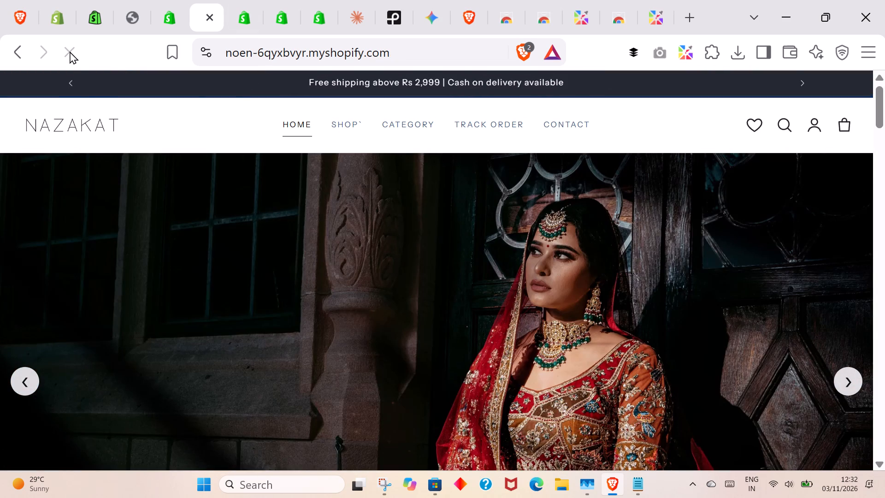
click(70, 51)
click(65, 47)
scroll(211, 138, down, 7)
drag(884, 157, 884, 443)
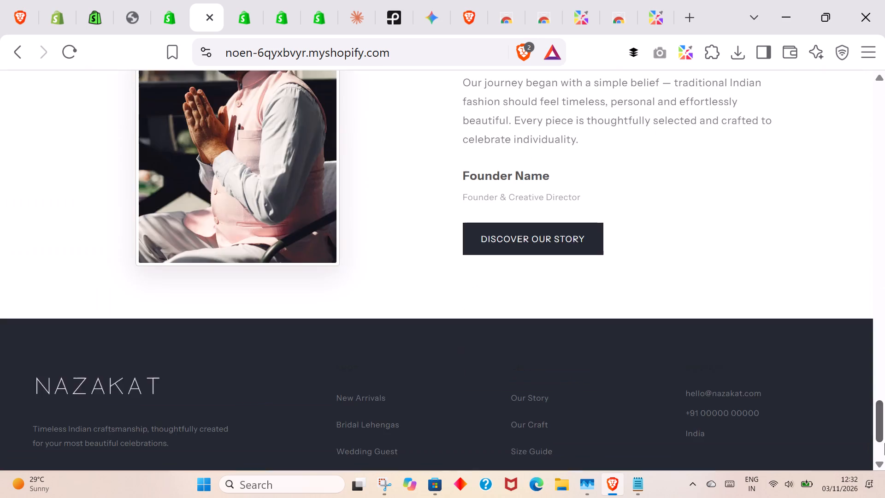
drag(884, 443, 881, 320)
scroll(884, 263, up, 6)
Open the Sage Red Chikankari Lehenga product page and look through it from the product details to the page bottom.
click(737, 185)
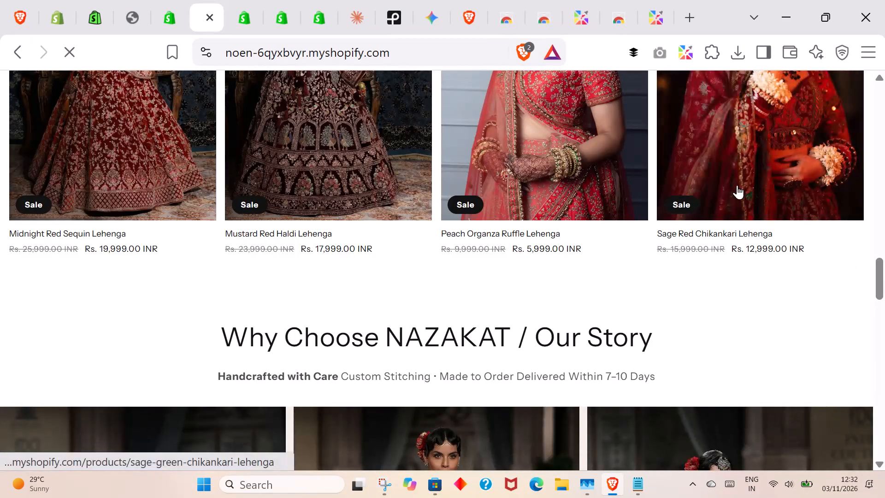
scroll(543, 226, down, 13)
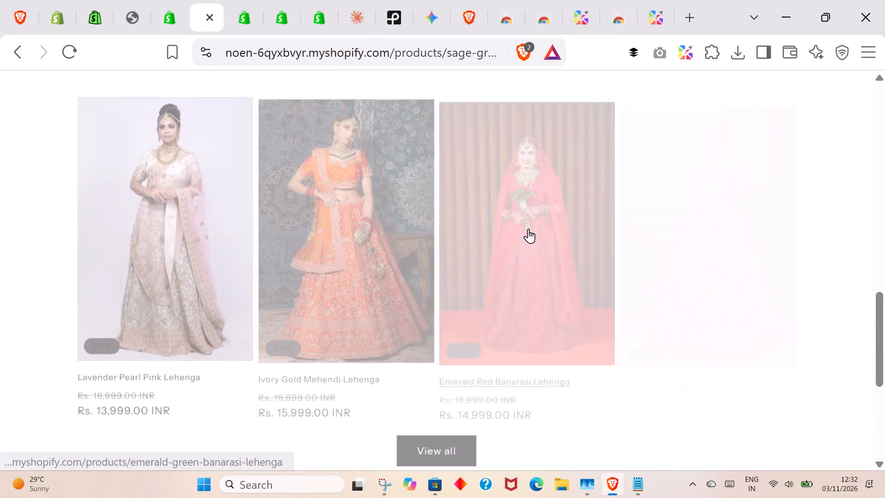
scroll(528, 229, down, 9)
scroll(525, 280, up, 12)
scroll(525, 280, down, 1)
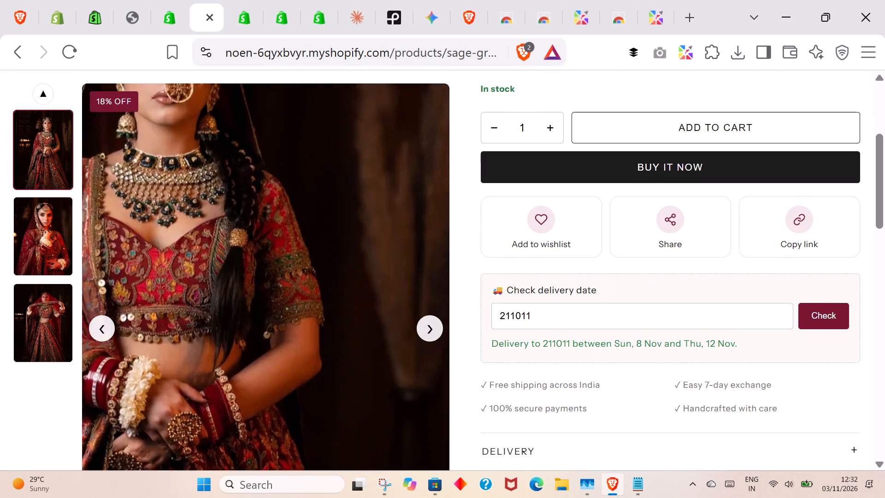
scroll(884, 245, up, 3)
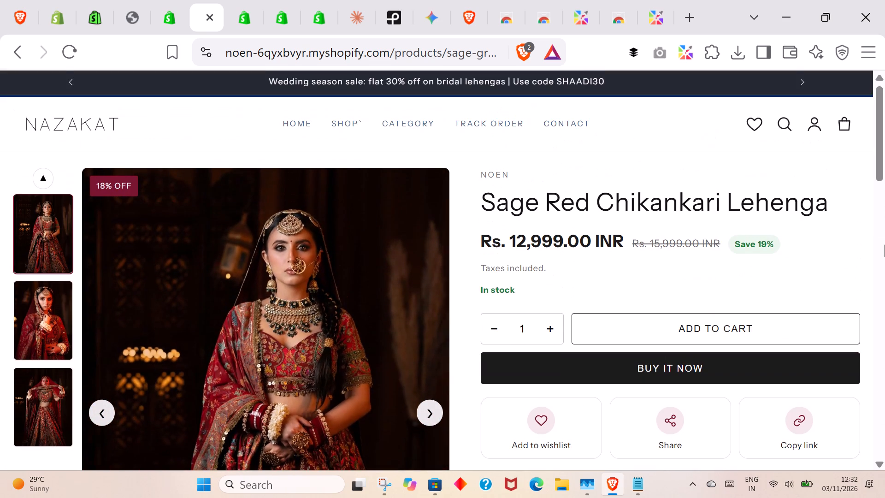
Look through the Sage Red Chikankari Lehenga page's image gallery, purchase options and delivery date check.
click(41, 185)
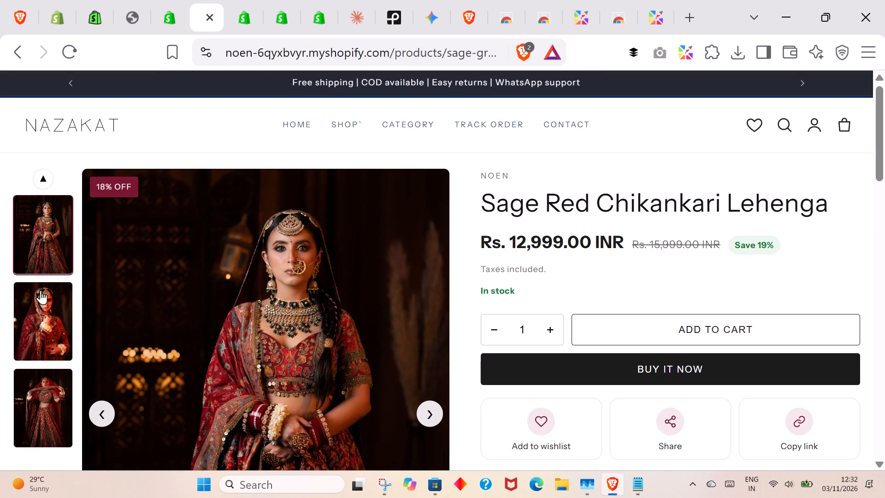
double_click(43, 177)
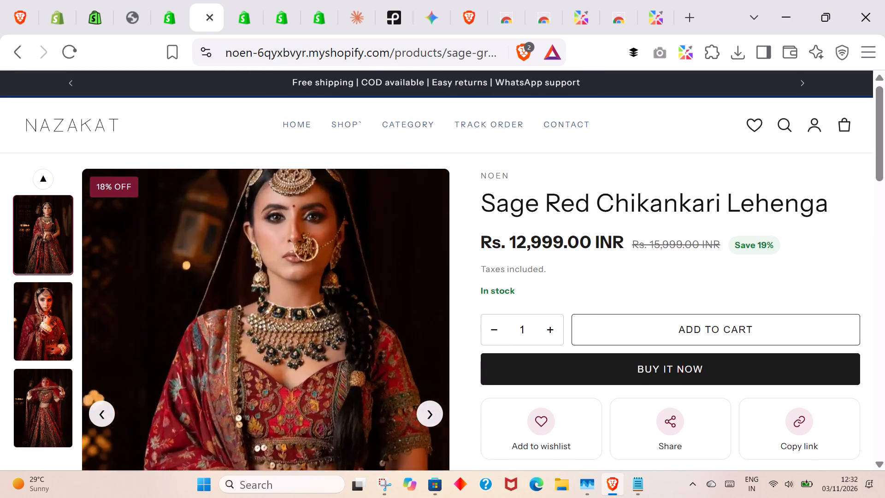
scroll(393, 297, down, 1)
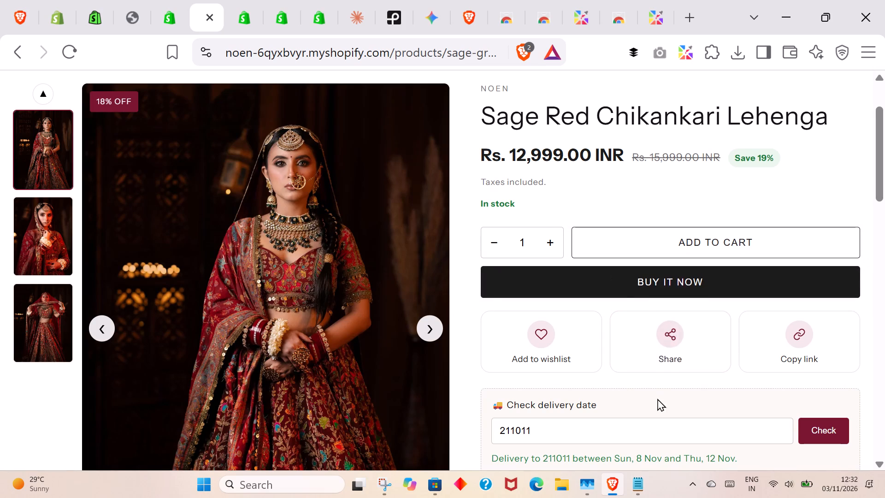
scroll(636, 289, down, 5)
scroll(636, 288, up, 4)
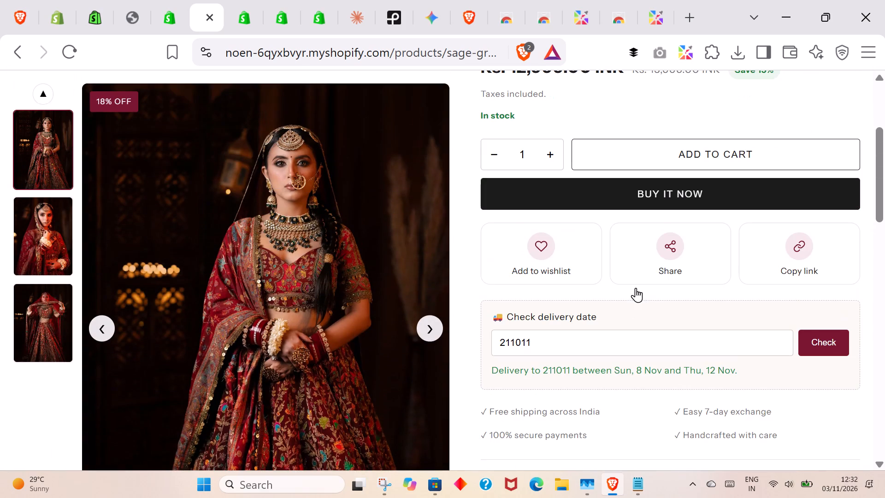
scroll(472, 290, up, 6)
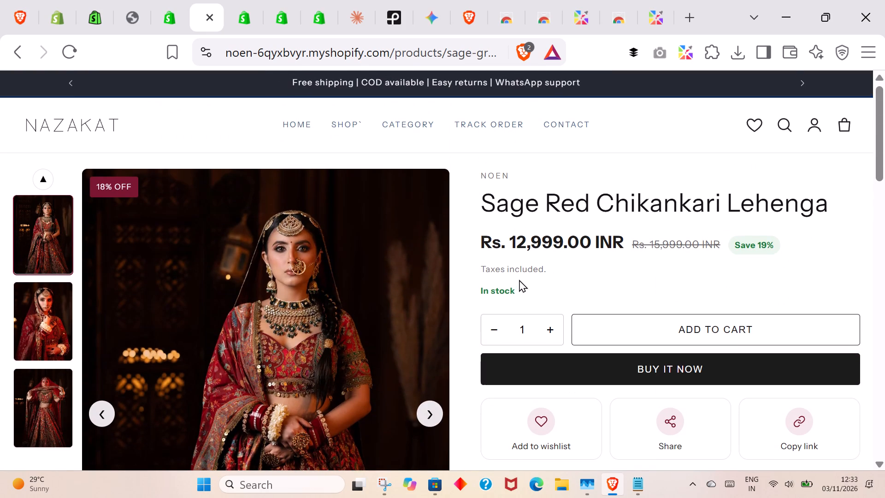
scroll(540, 279, down, 3)
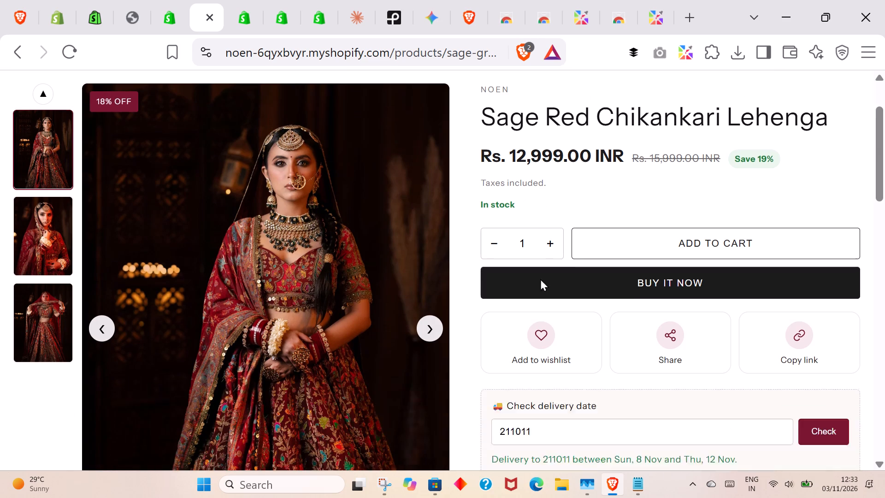
scroll(572, 272, up, 1)
scroll(625, 190, up, 1)
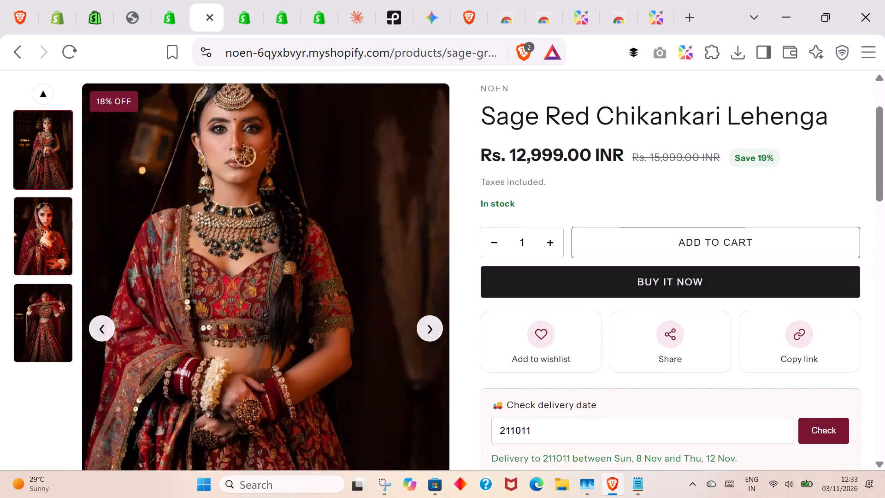
scroll(677, 213, up, 2)
Test adding the Sage Red Chikankari Lehenga to the cart, repeating the addition with quantity 1.
triple_click(608, 322)
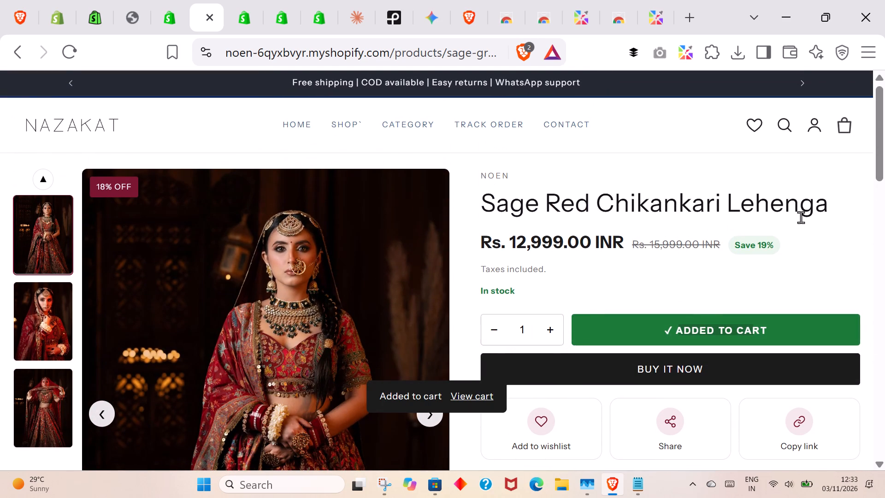
triple_click(685, 334)
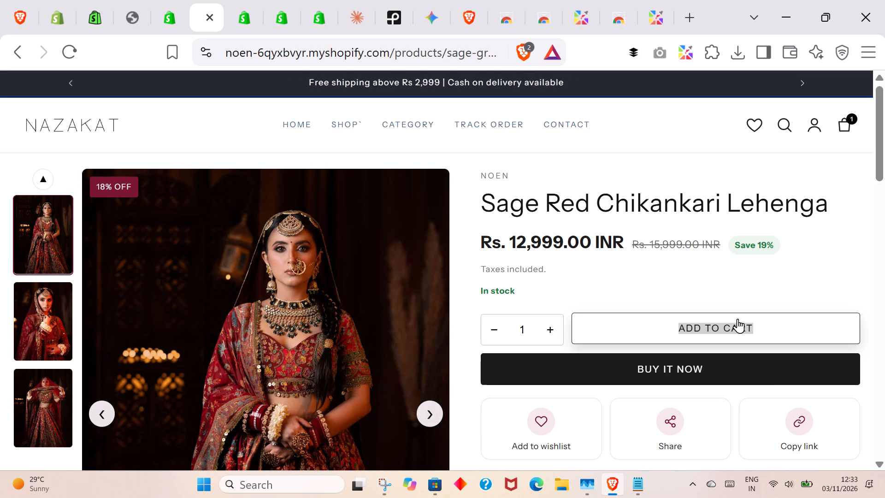
double_click(737, 319)
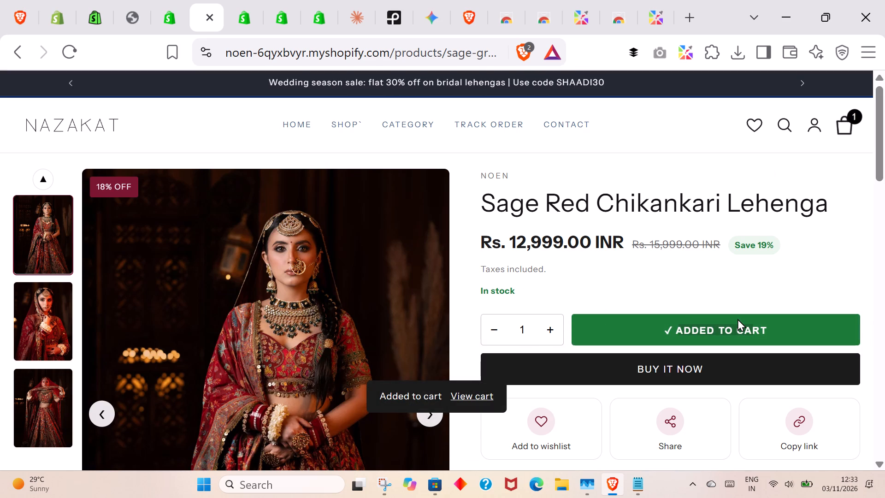
Save the Sage Red Chikankari Lehenga to the wishlist and try copying its product link.
scroll(661, 297, down, 2)
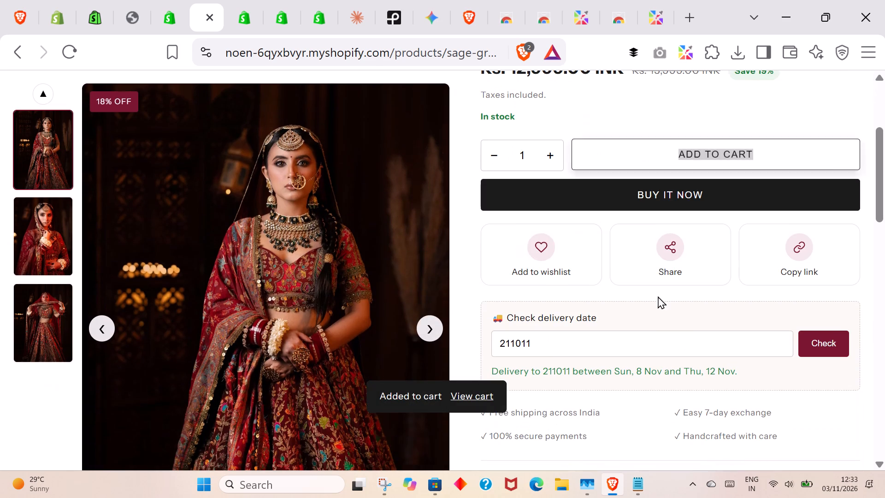
click(553, 256)
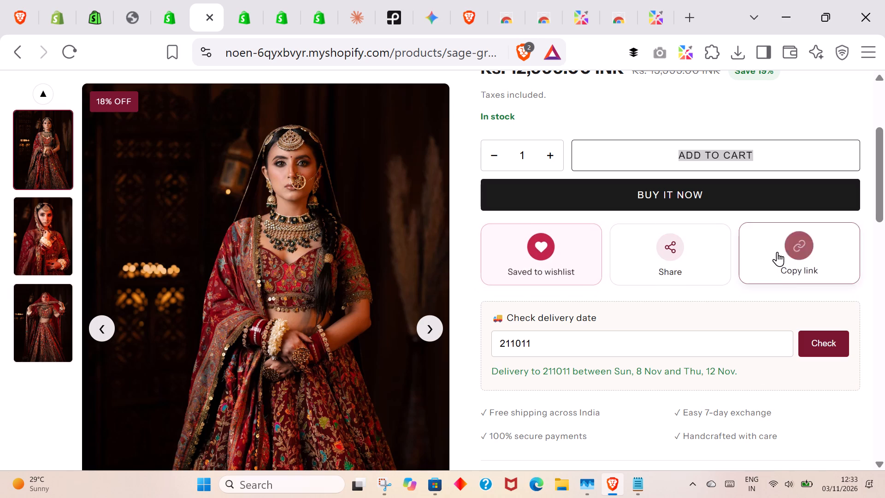
click(804, 251)
scroll(806, 219, up, 6)
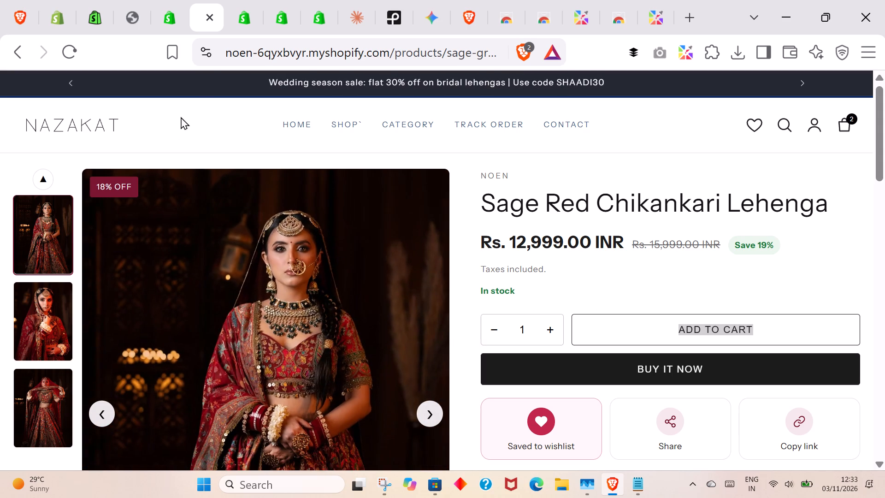
Revert the unsaved edits to footer-group.json in the Dawn code editor and save the file.
click(166, 0)
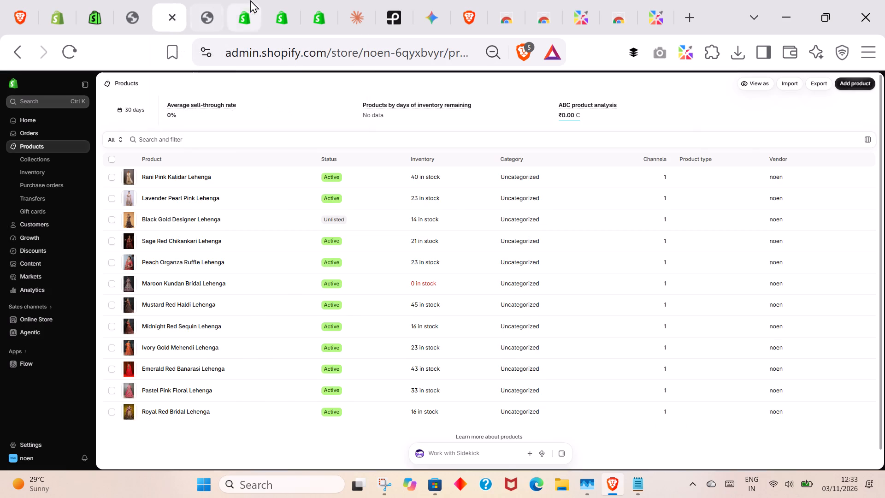
click(250, 0)
click(273, 0)
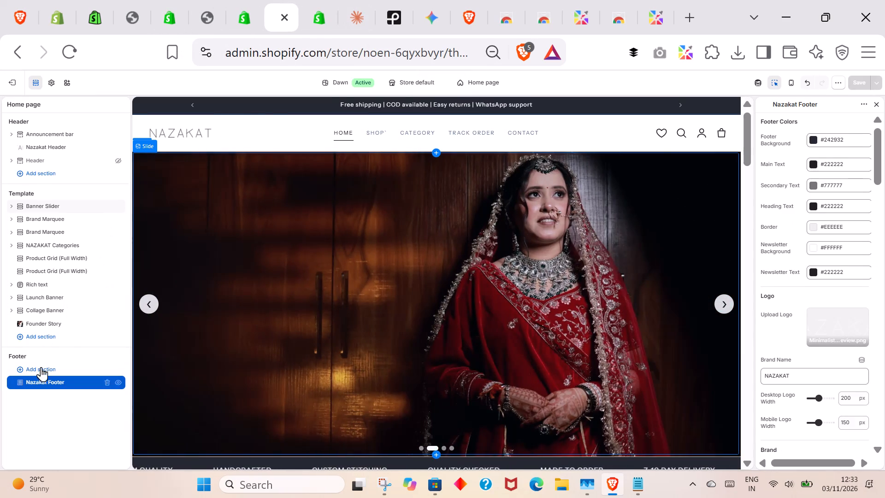
click(316, 0)
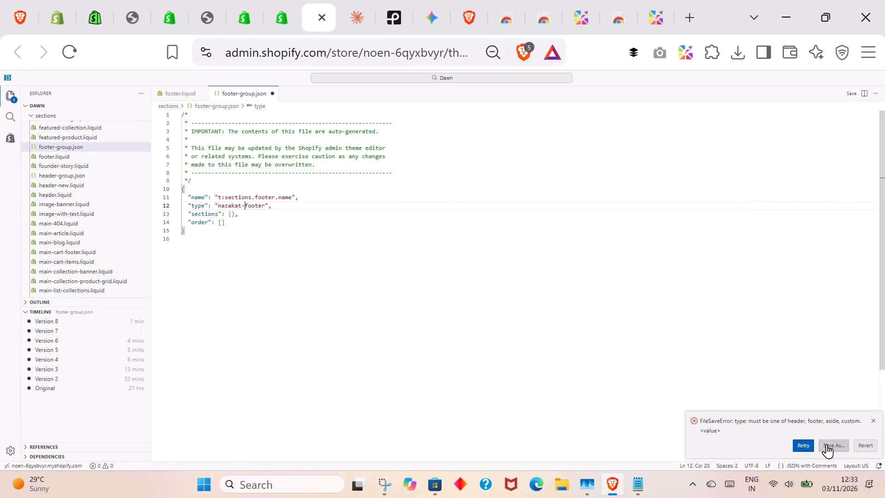
click(860, 445)
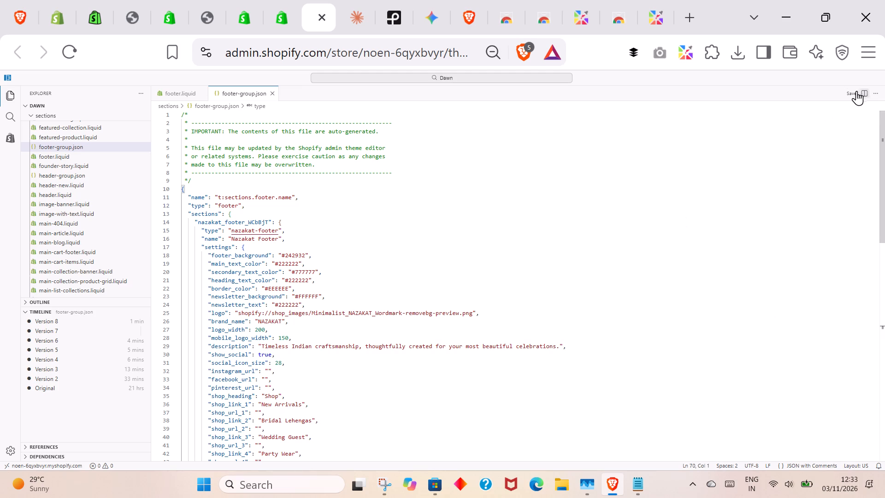
triple_click(848, 92)
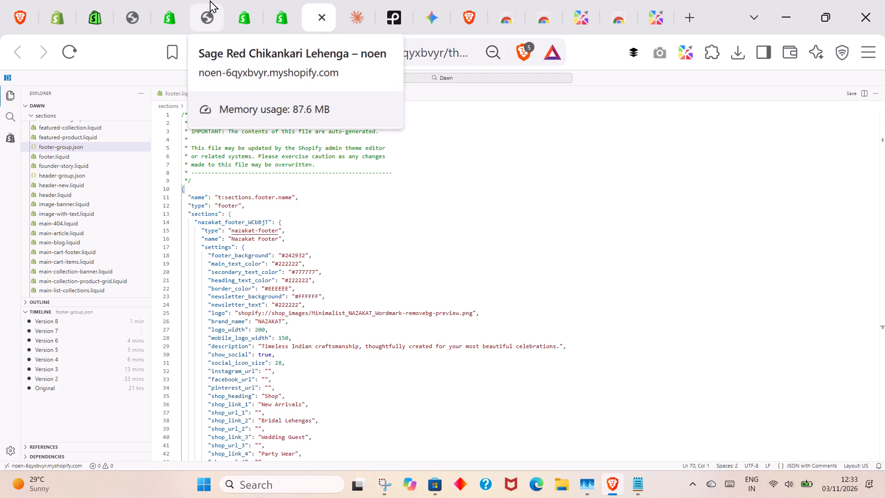
Reload the Sage Red Chikankari Lehenga storefront page.
click(210, 0)
click(68, 52)
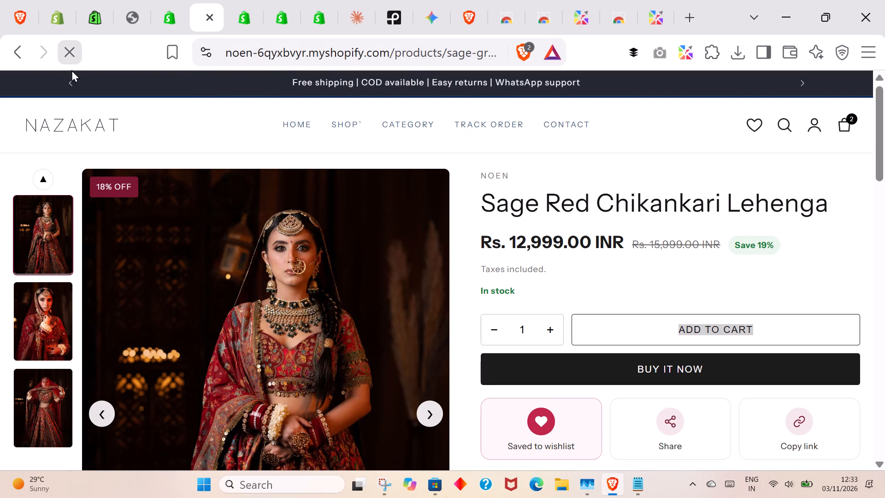
click(177, 0)
click(218, 0)
click(272, 0)
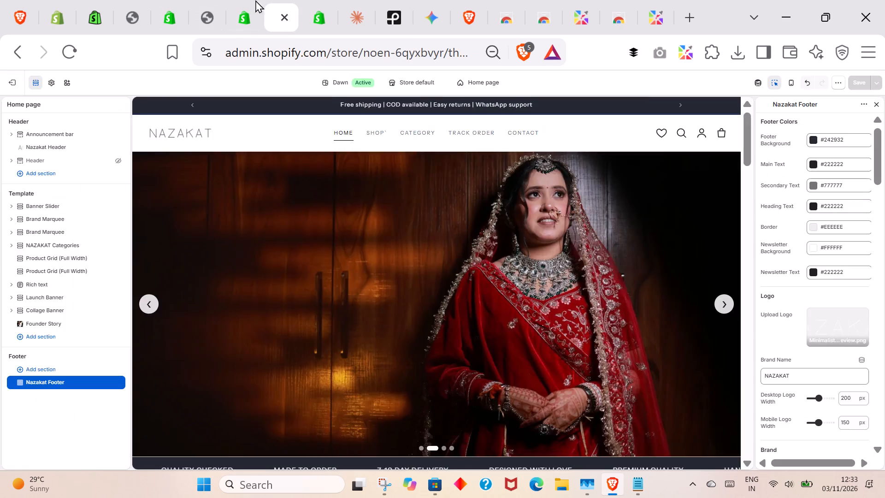
click(236, 0)
click(280, 0)
click(225, 0)
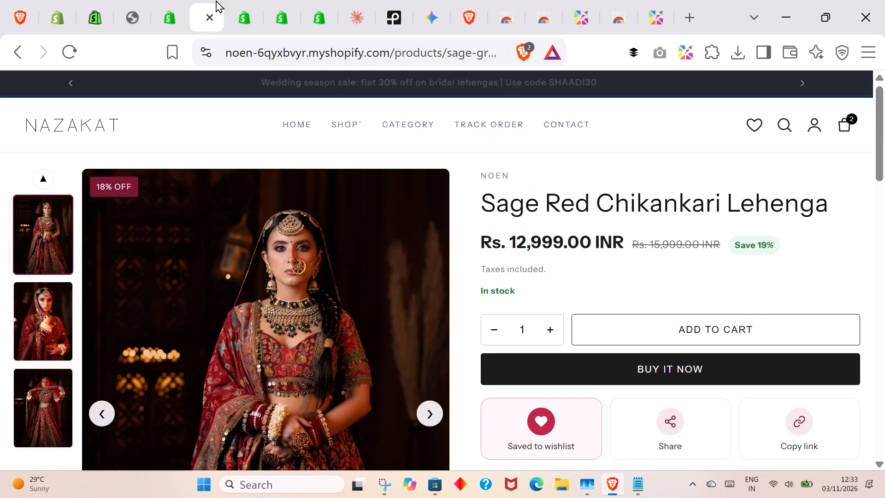
Show the second gallery image on the reloaded product page and look through the page down to the footer.
scroll(313, 196, down, 7)
scroll(481, 219, up, 6)
scroll(214, 259, down, 1)
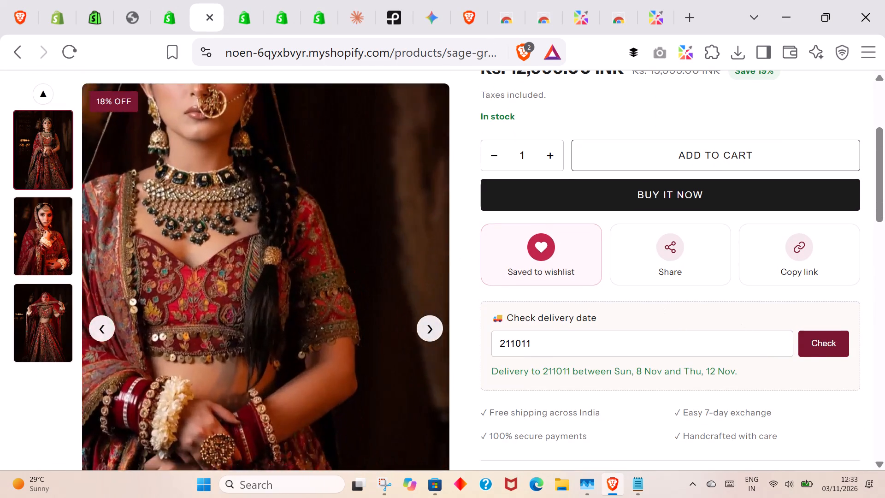
scroll(195, 216, up, 2)
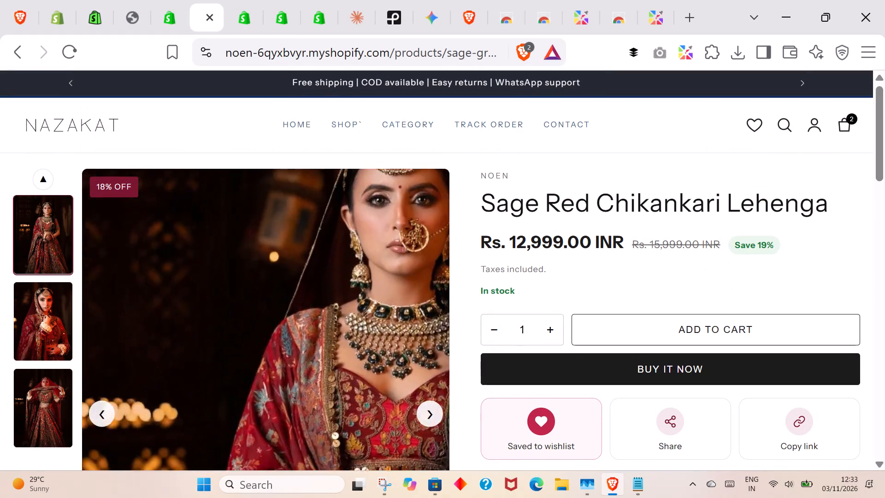
click(55, 316)
scroll(652, 245, down, 5)
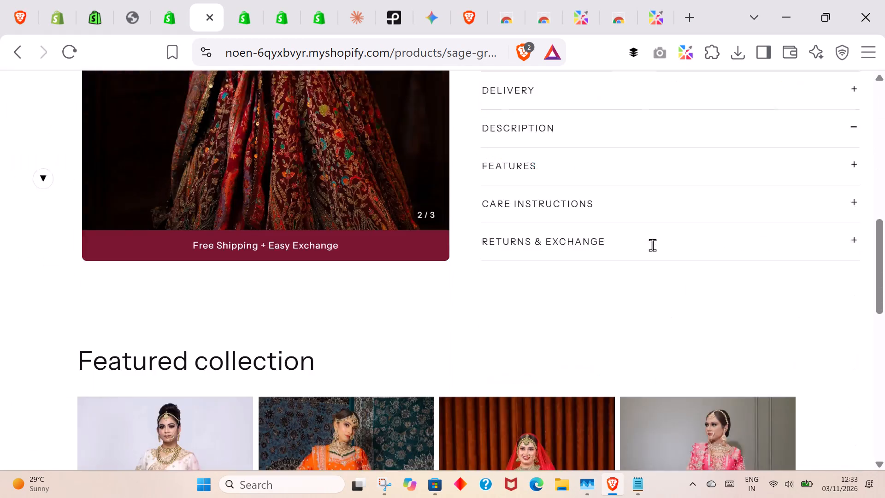
scroll(652, 245, down, 7)
scroll(660, 256, up, 6)
scroll(660, 256, down, 7)
scroll(552, 238, up, 9)
scroll(551, 237, down, 8)
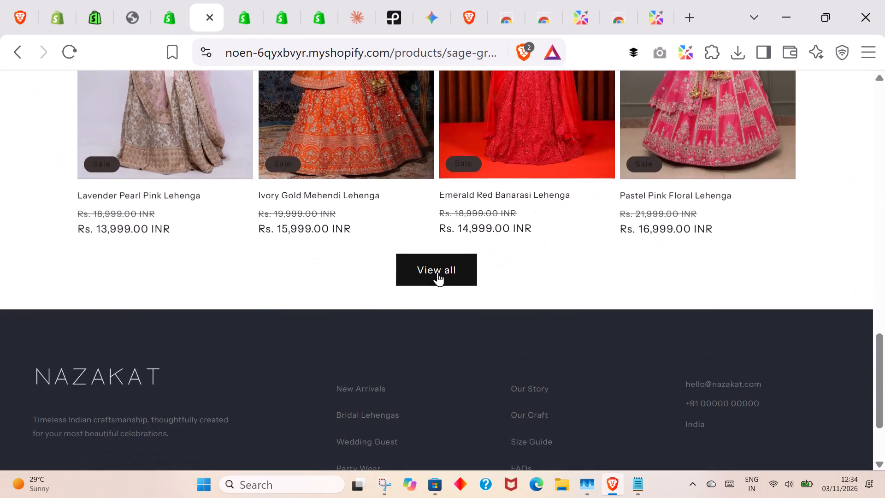
scroll(465, 272, up, 6)
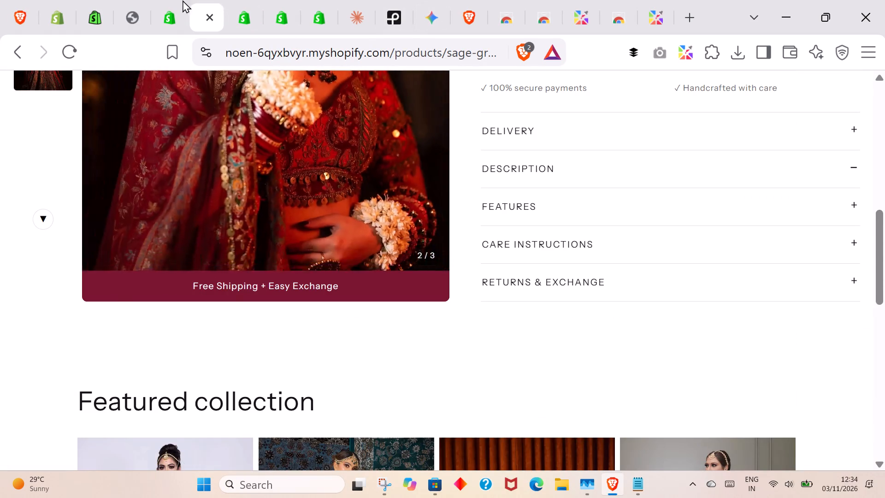
Examine the Nazakat footer's logo, links and contact details at the bottom of the product page.
click(179, 0)
scroll(185, 0, up, 1)
drag(228, 0, 213, 0)
click(201, 3)
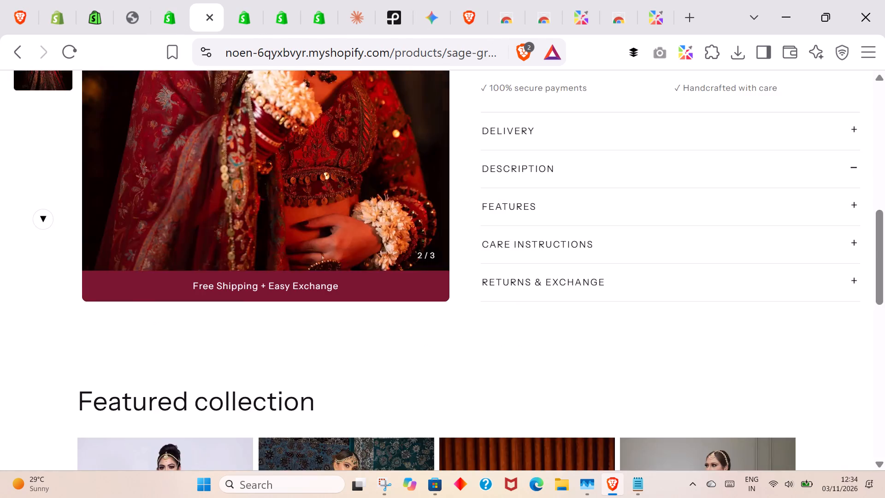
scroll(283, 244, down, 15)
scroll(293, 269, up, 3)
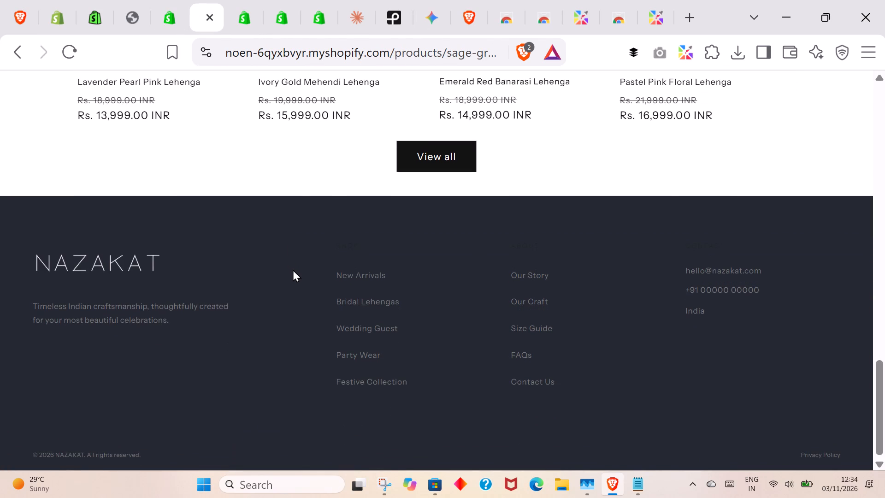
Switch to the Dawn theme editor and open the Default product template.
click(183, 0)
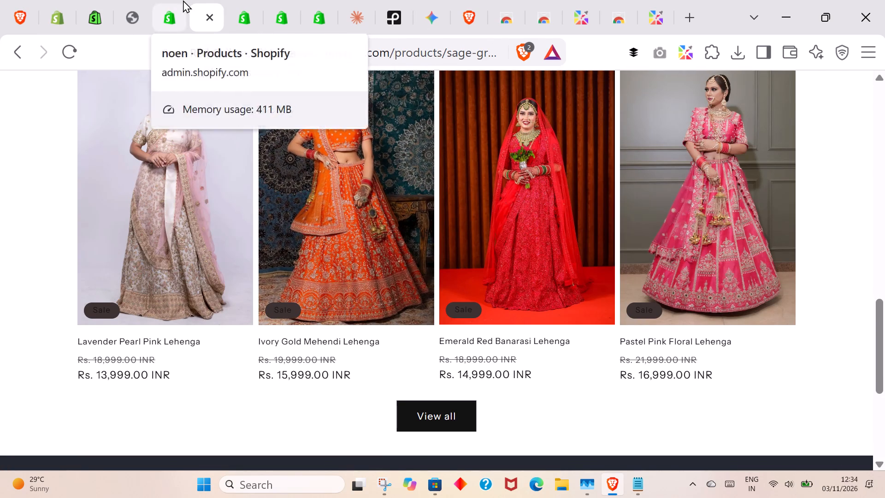
click(220, 0)
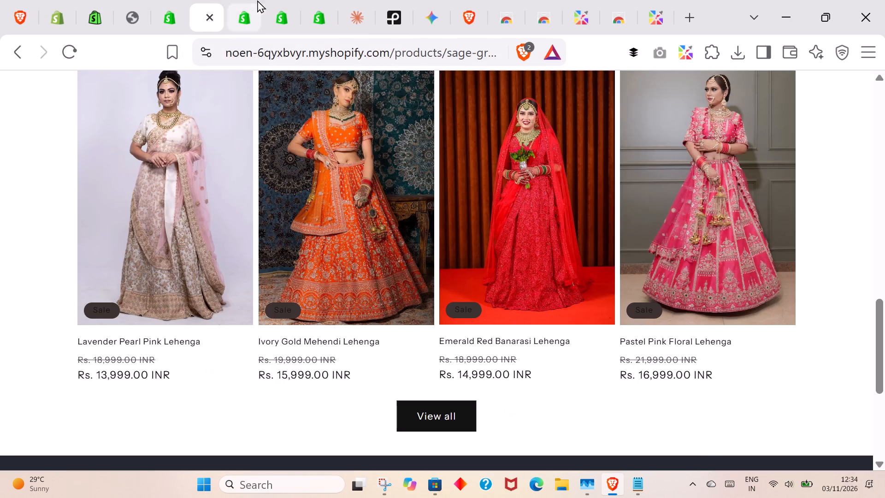
click(257, 0)
click(277, 0)
scroll(301, 200, down, 6)
scroll(375, 122, up, 5)
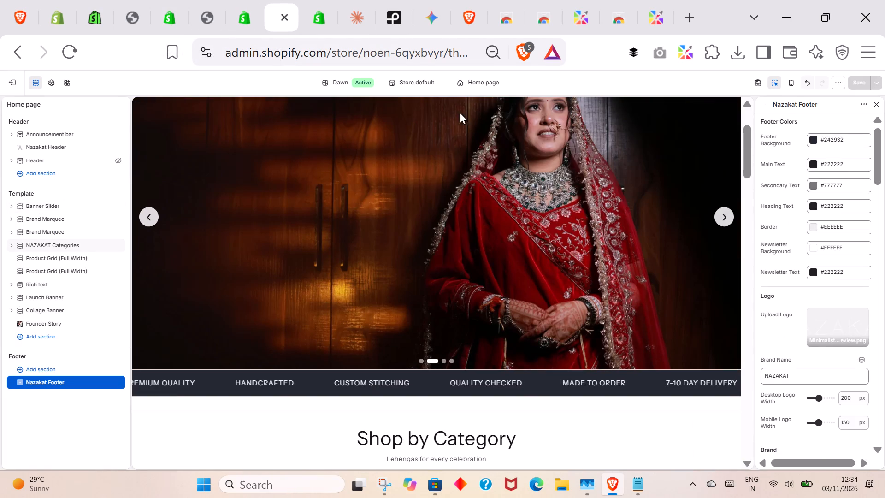
click(478, 77)
click(454, 138)
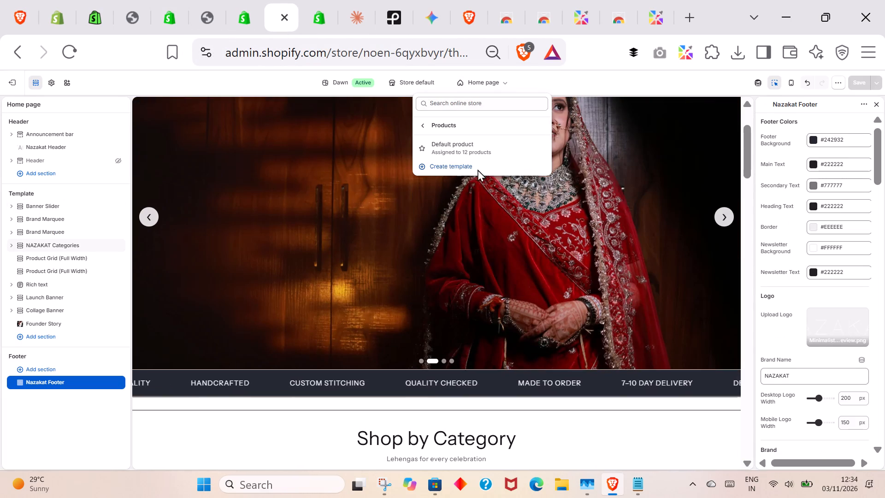
click(474, 154)
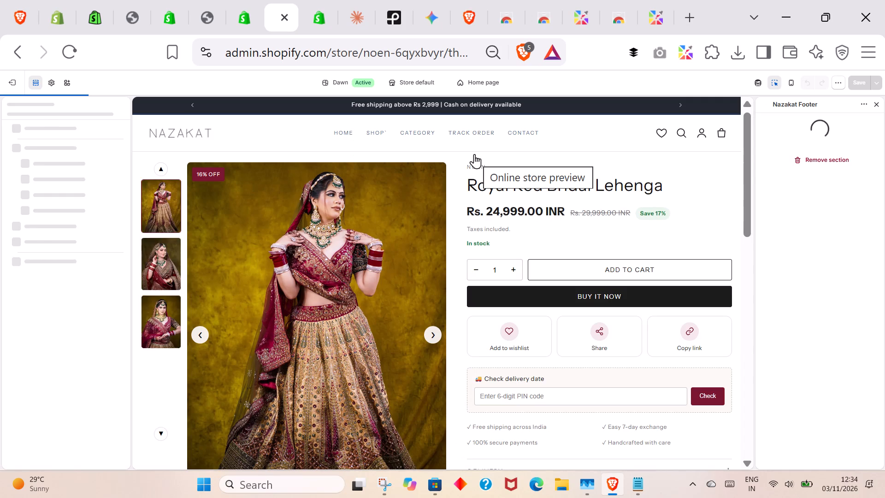
Turn off the "View all" button in the product template's Featured collection section and save the template.
scroll(478, 178, down, 11)
click(538, 253)
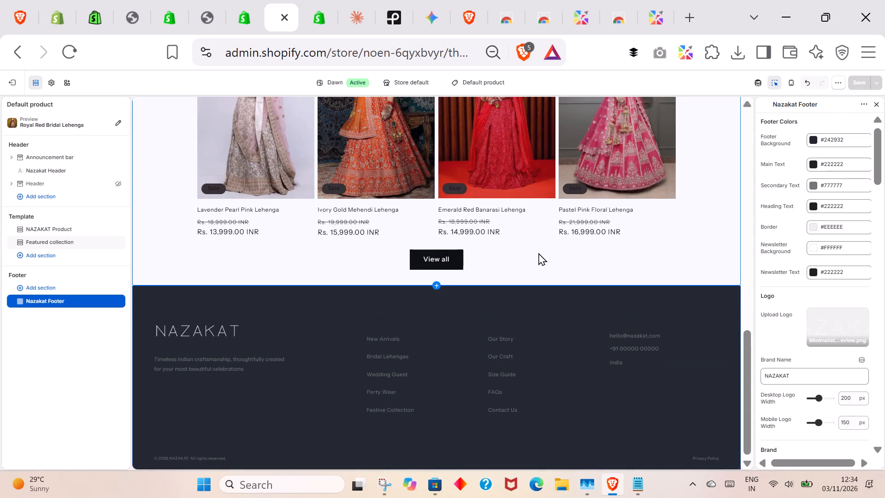
scroll(827, 273, down, 1)
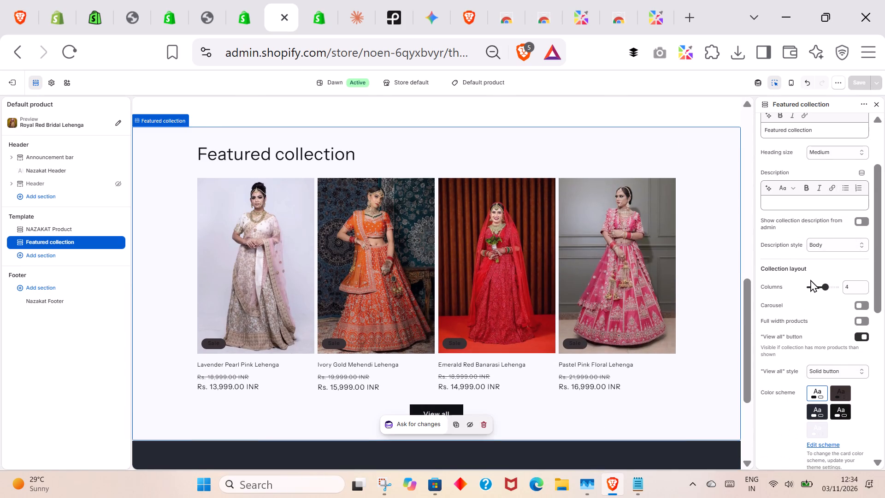
scroll(810, 268, down, 1)
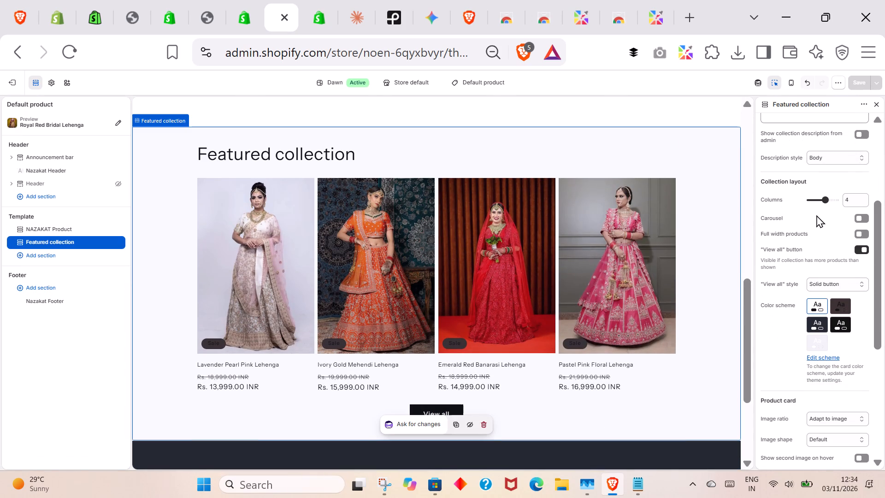
click(859, 249)
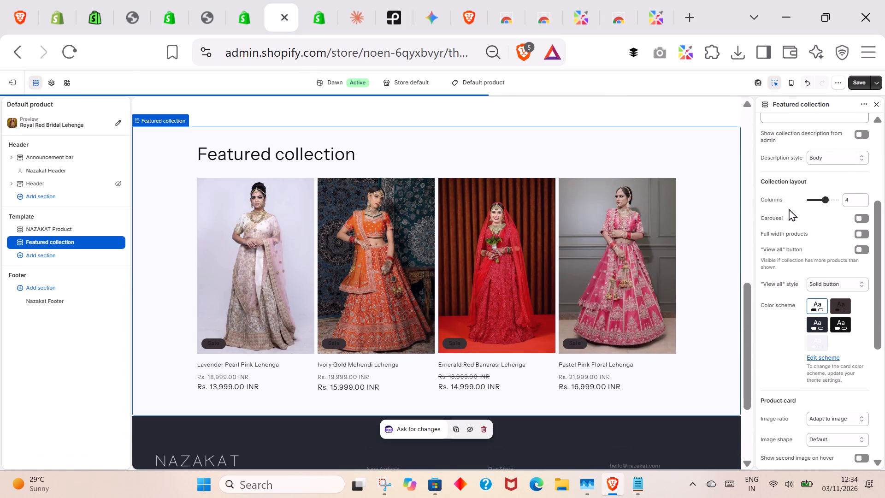
double_click(853, 87)
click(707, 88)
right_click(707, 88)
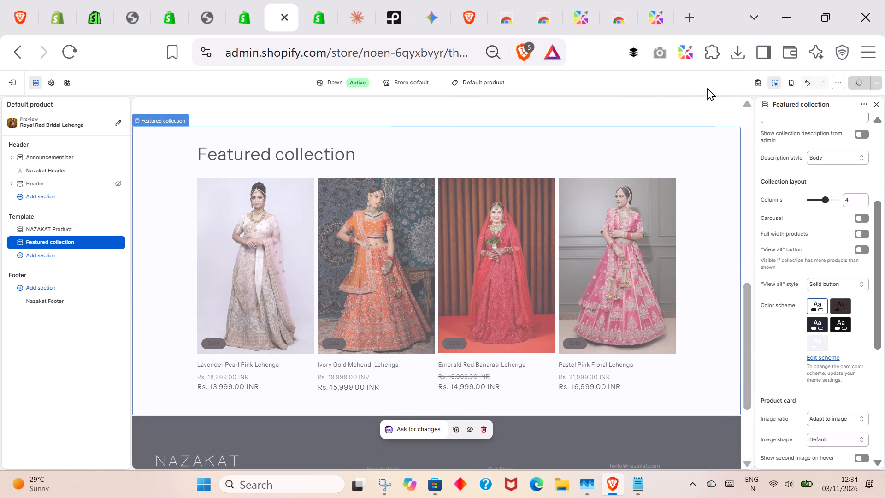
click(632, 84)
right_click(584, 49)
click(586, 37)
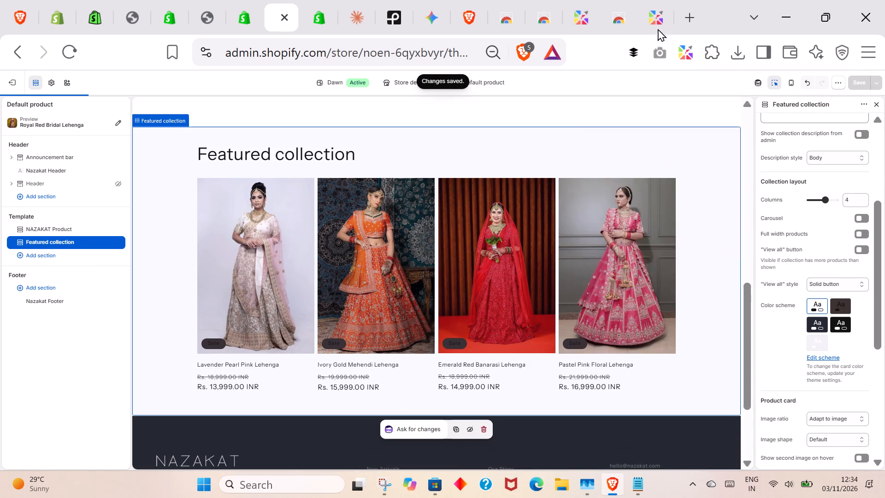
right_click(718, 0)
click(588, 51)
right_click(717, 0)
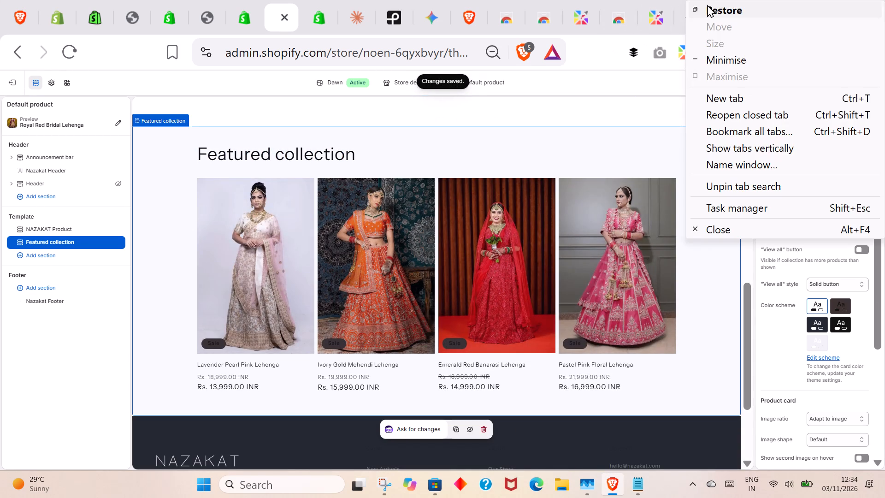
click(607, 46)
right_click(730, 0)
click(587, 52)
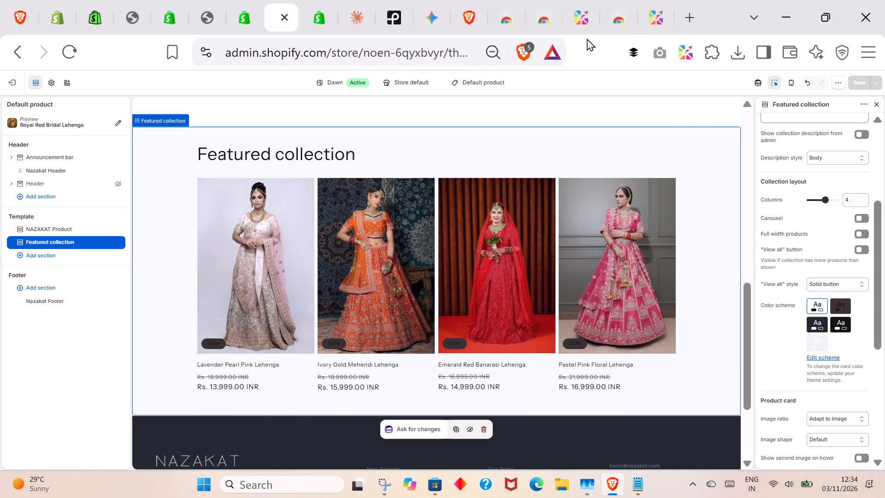
Close the open colour picker and Chrome Web Store extension tabs.
click(581, 0)
click(585, 12)
double_click(585, 12)
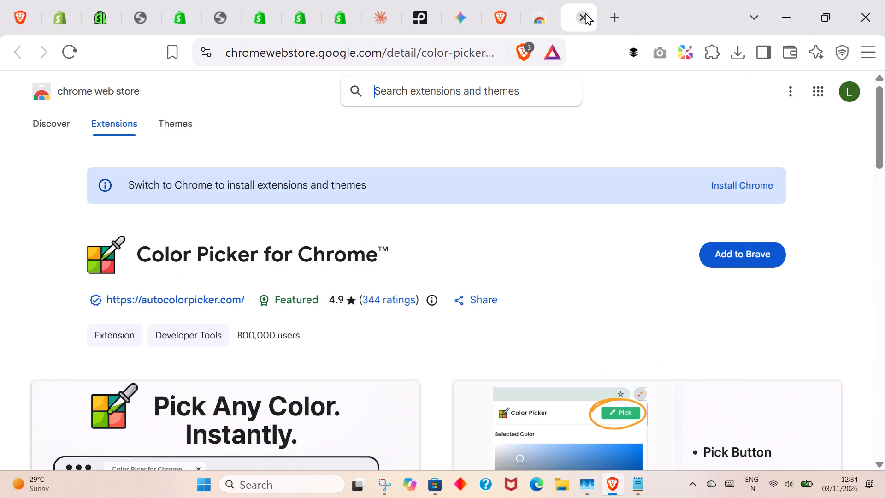
click(585, 12)
click(582, 13)
Go through the open tabs and close the extra Dawn code editor tab showing newsletter.liquid.
click(452, 0)
click(493, 0)
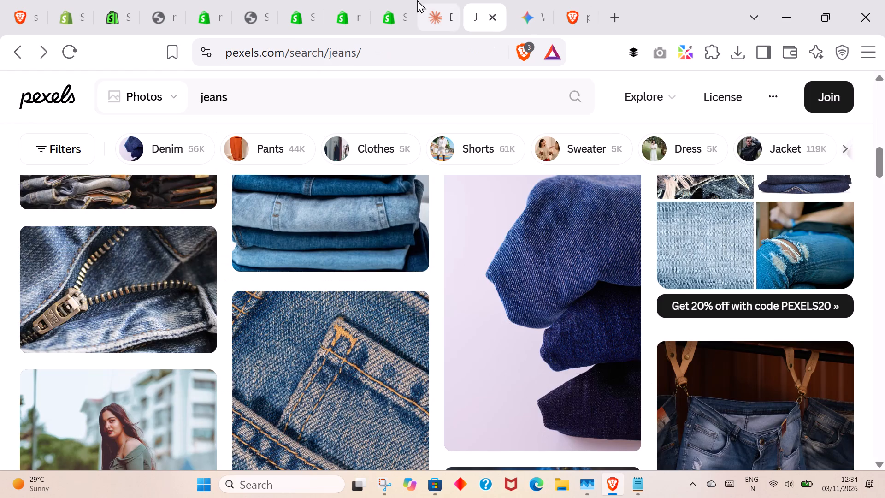
click(431, 0)
click(437, 0)
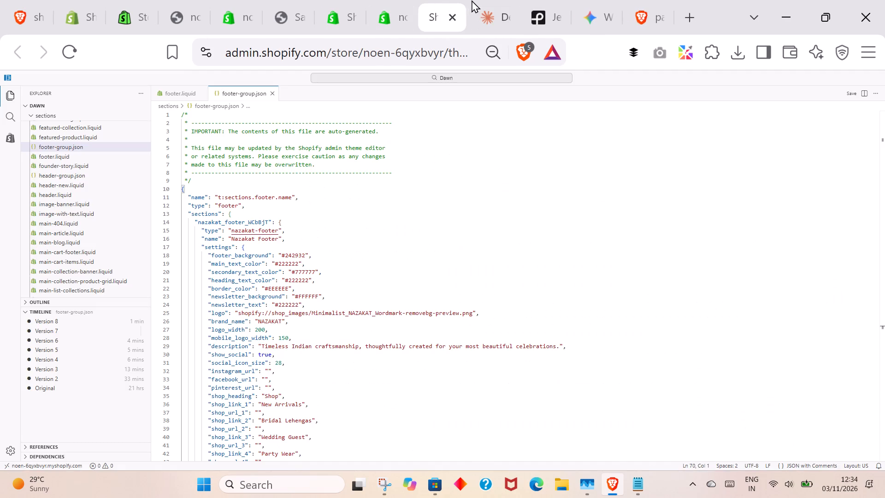
click(472, 0)
click(535, 0)
click(577, 0)
click(637, 0)
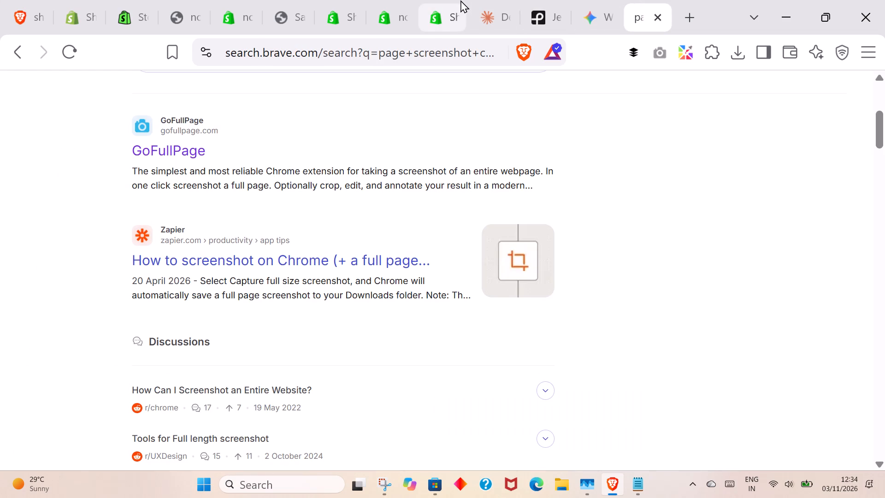
click(460, 0)
click(402, 0)
click(330, 0)
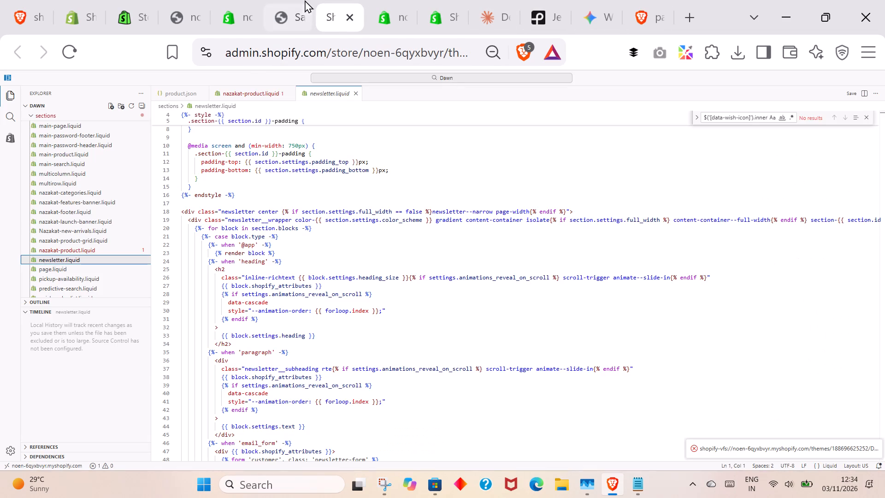
click(305, 0)
click(346, 0)
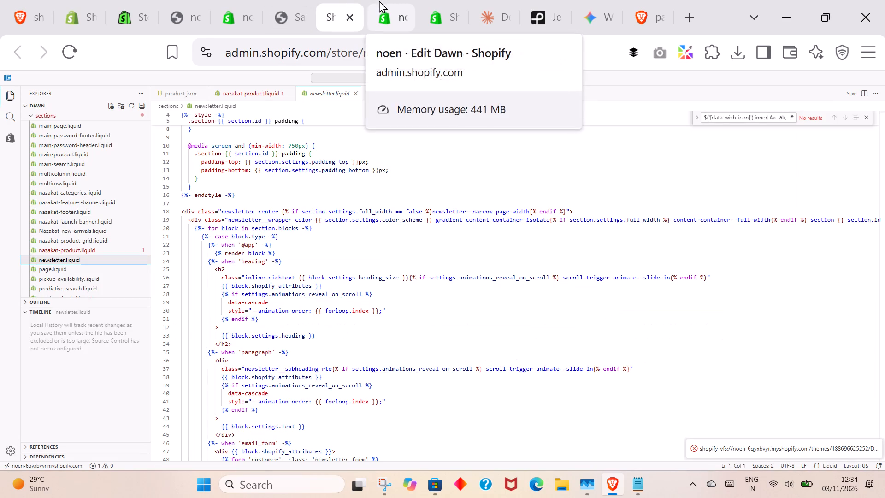
click(353, 16)
Look over the remaining tabs, including the storefront product page, the footer-group.json code and Claude's footer instructions.
click(292, 0)
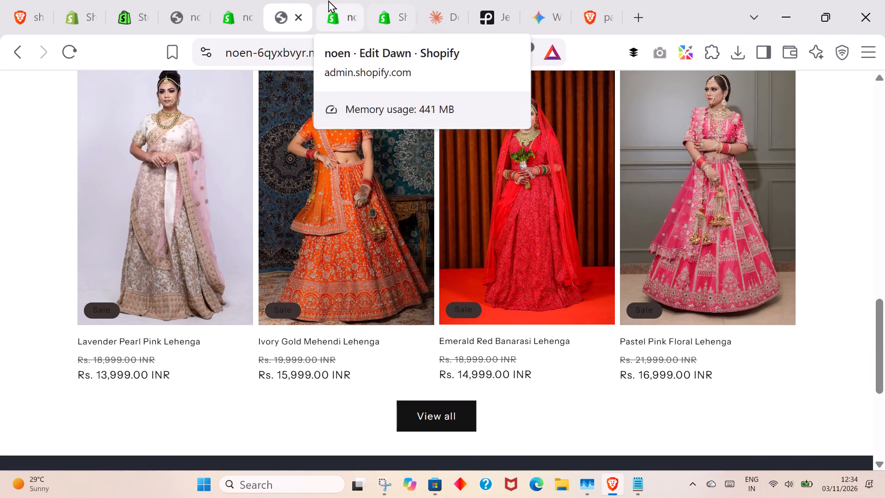
click(328, 0)
click(286, 0)
click(330, 0)
click(382, 0)
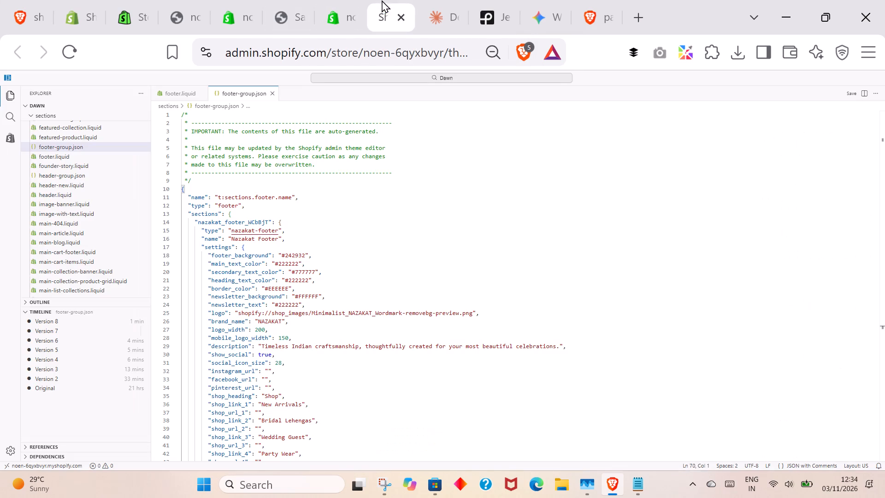
click(448, 3)
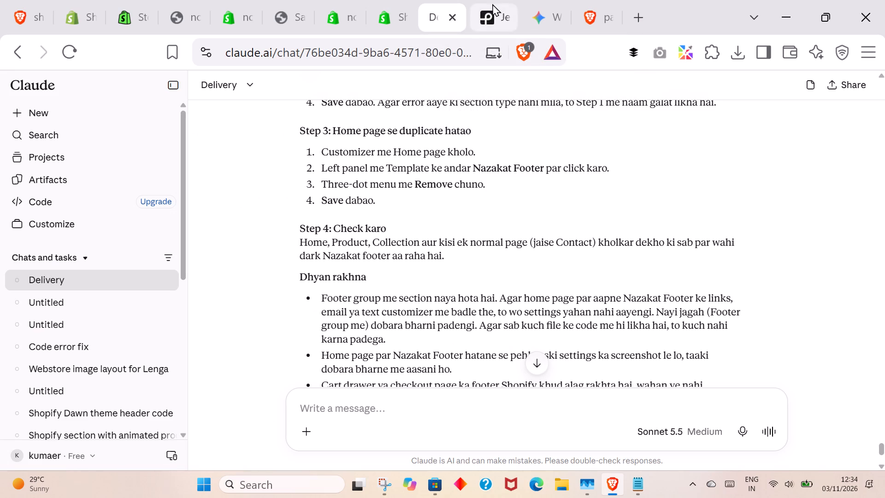
click(499, 1)
click(434, 12)
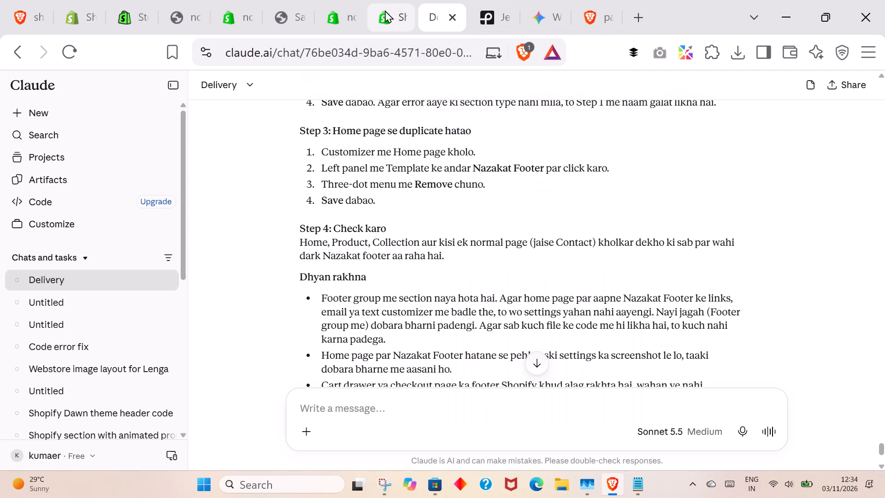
click(382, 11)
click(325, 8)
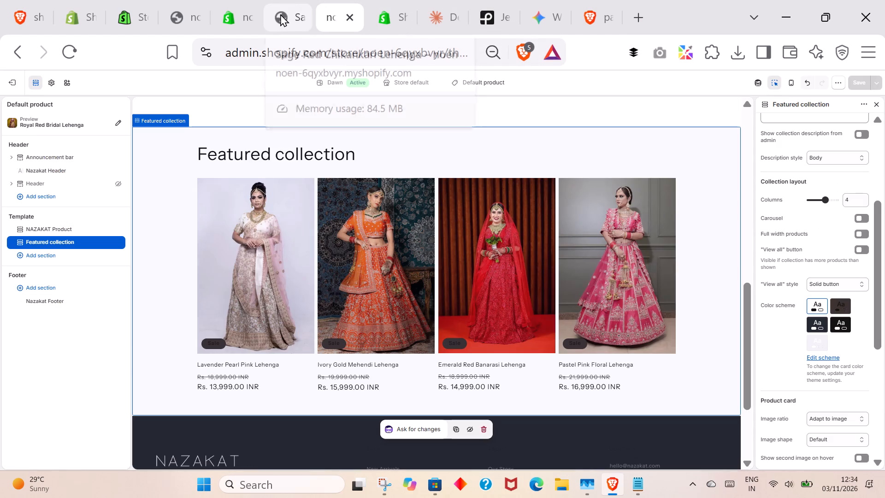
click(281, 13)
click(391, 0)
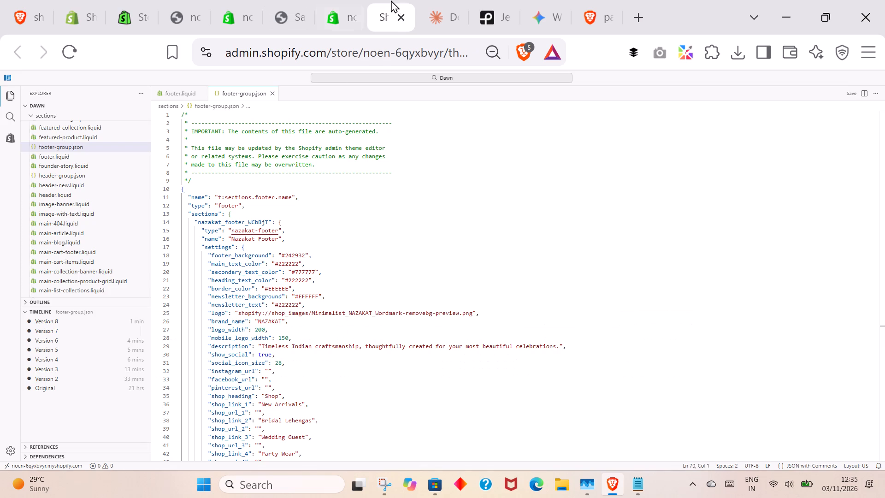
Return to the Dawn theme editor and add a Launch Banner section below Featured collection in the Default product template.
click(335, 0)
scroll(355, 143, down, 5)
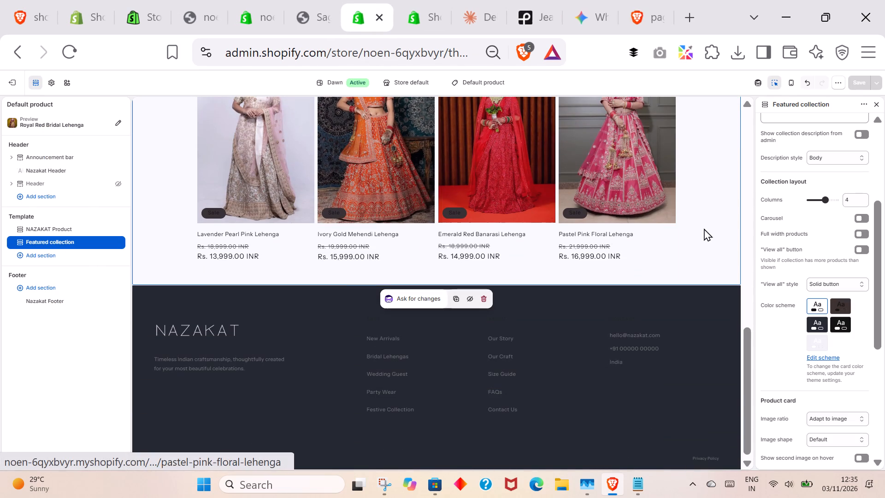
click(708, 226)
click(41, 257)
scroll(236, 278, down, 2)
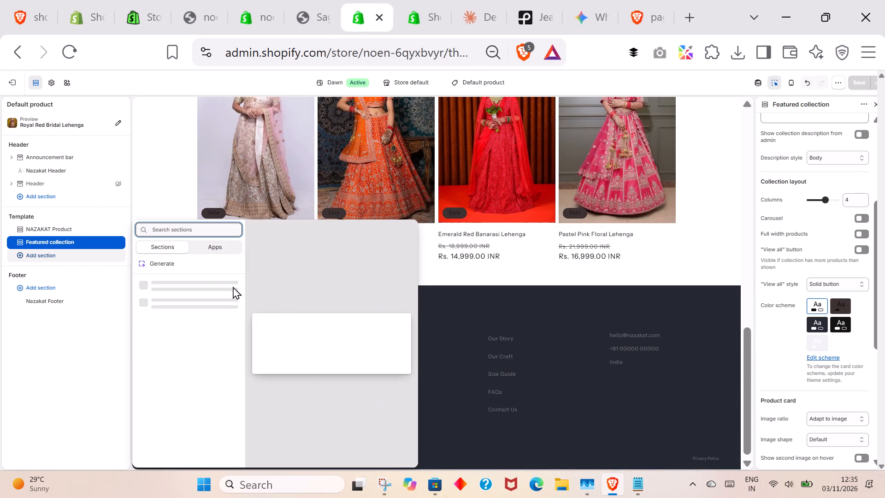
scroll(233, 286, down, 3)
scroll(200, 312, down, 18)
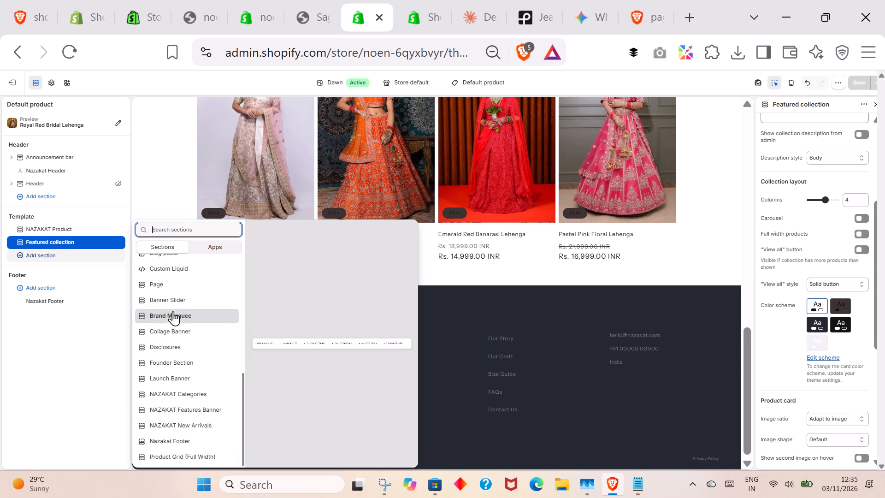
click(174, 382)
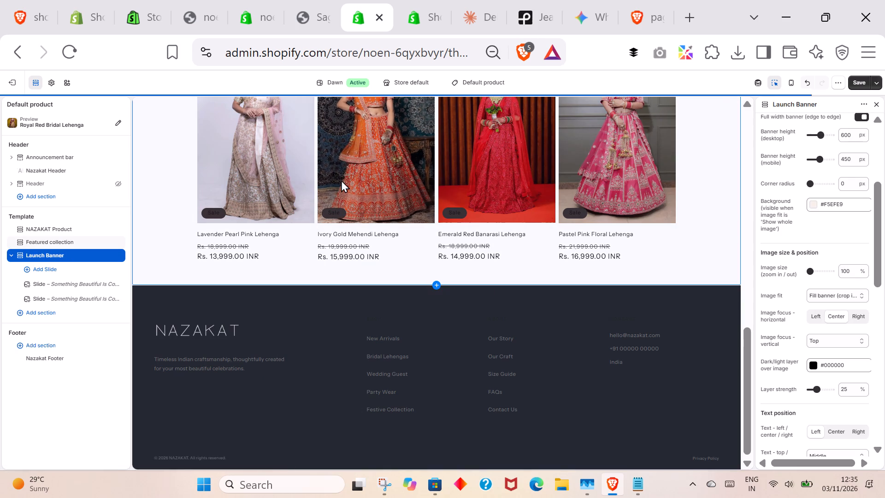
click(655, 228)
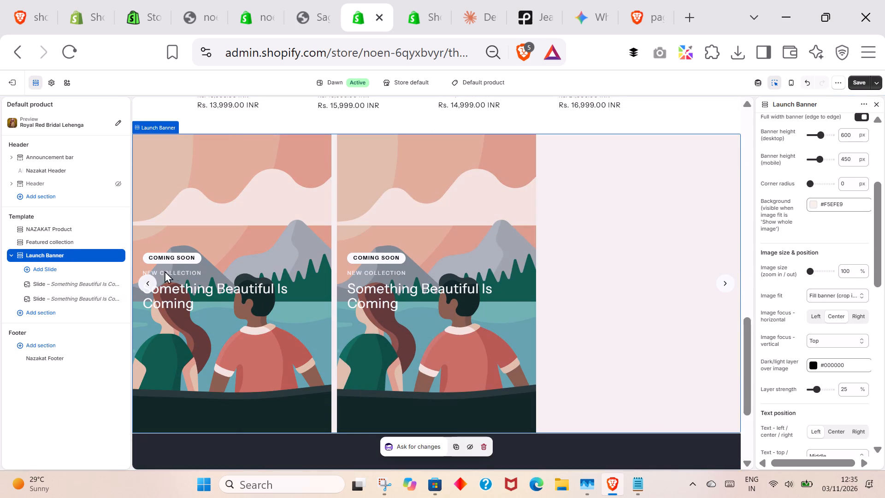
Add another slide to the Launch Banner and select the banner's first slide.
click(57, 269)
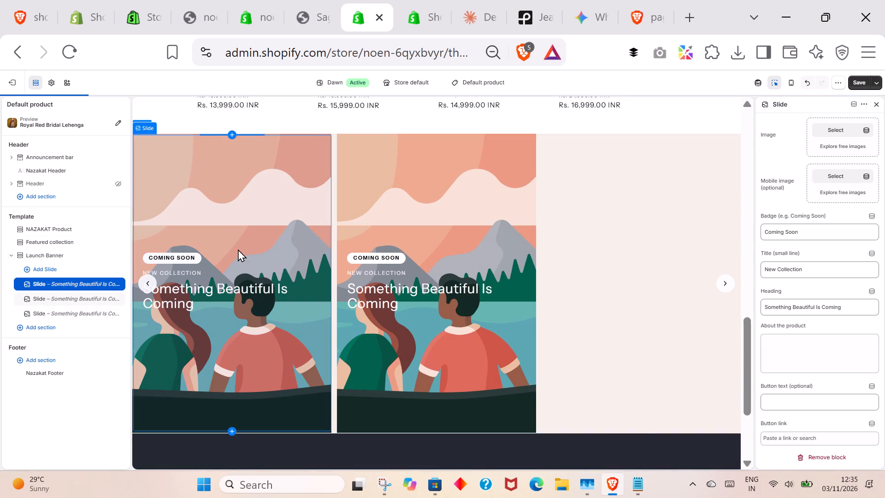
click(256, 223)
Set the first Launch Banner slide's image to the library photo of a seated woman in a yellow outfit.
click(841, 130)
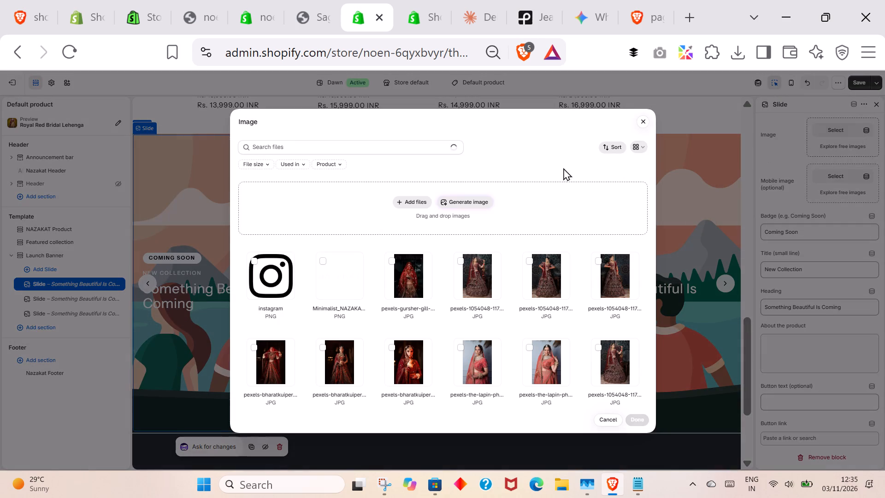
scroll(455, 264, down, 10)
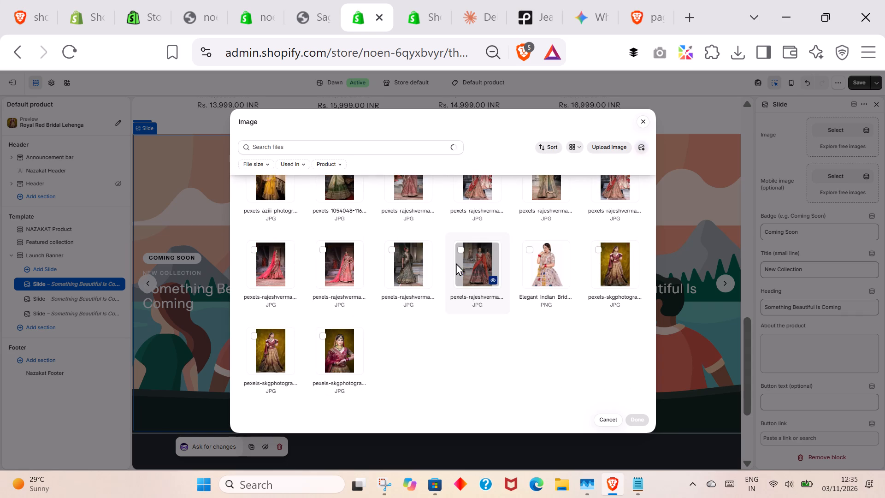
scroll(455, 263, up, 3)
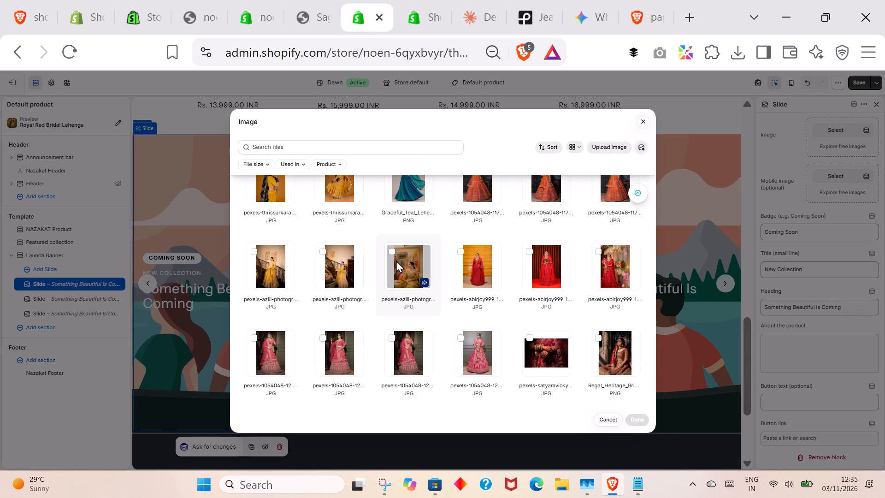
click(396, 260)
click(334, 261)
click(261, 267)
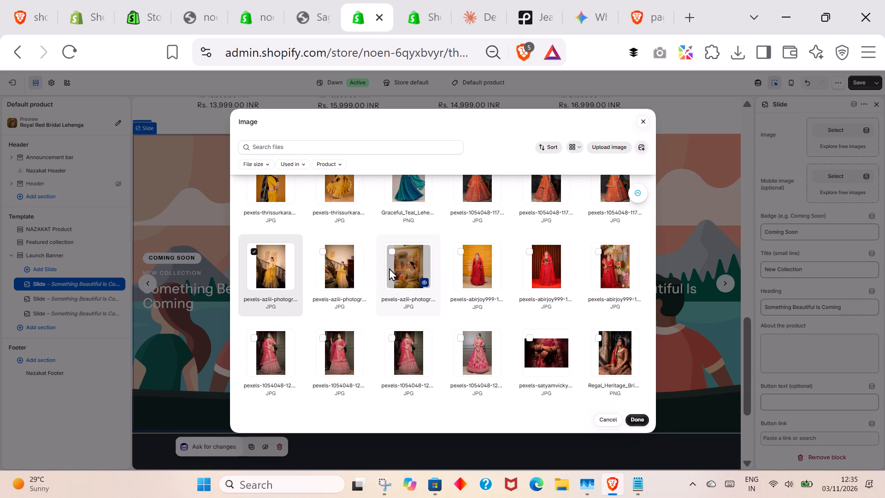
click(407, 264)
click(643, 416)
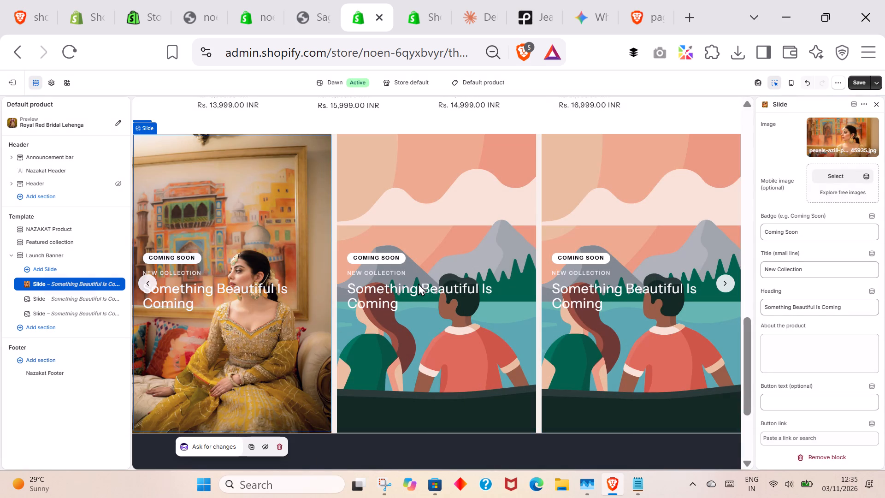
click(428, 237)
click(250, 268)
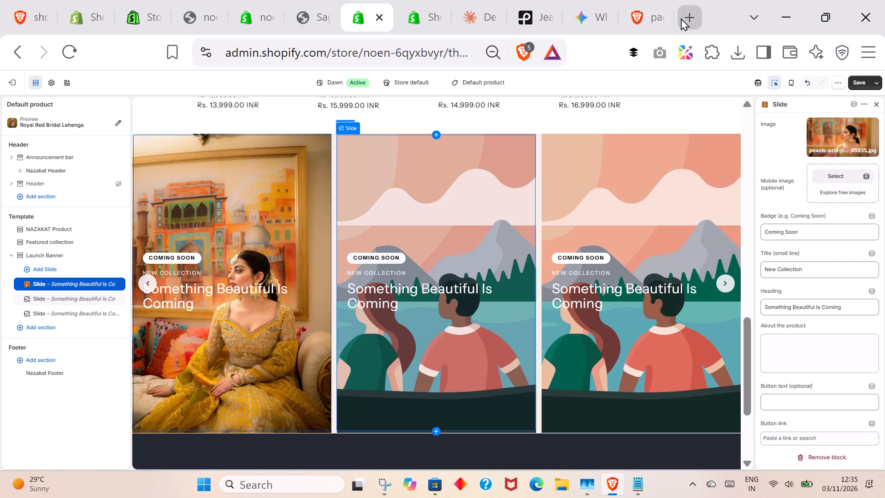
Switch to the Pexels tab and search its photos for "lehenga".
click(540, 0)
click(341, 102)
key(a)
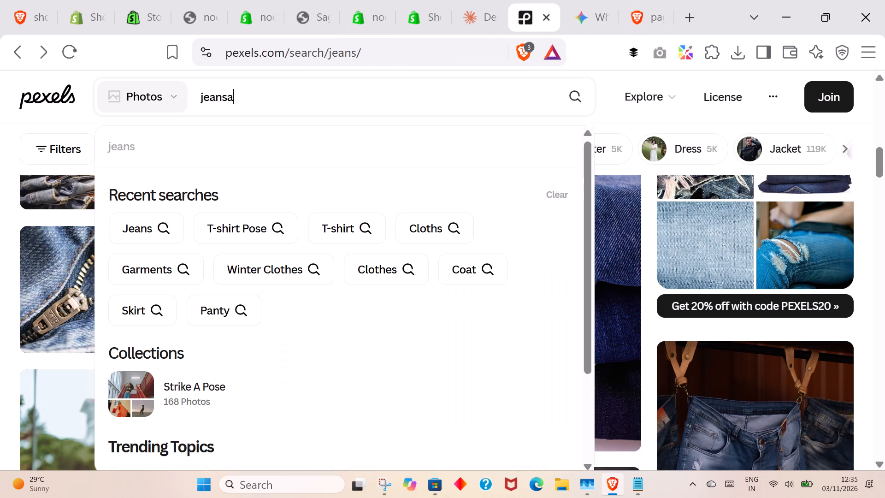
key(ctrl+a)
text(lehenga)
key(Return)
key(space)
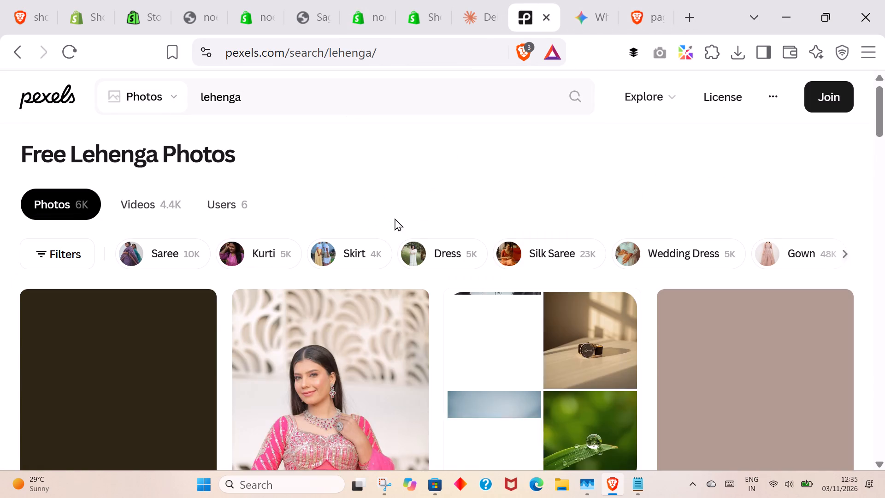
Browse the Pexels lehenga photos for images suited to the remaining Launch Banner slides.
scroll(418, 182, down, 3)
scroll(518, 216, down, 3)
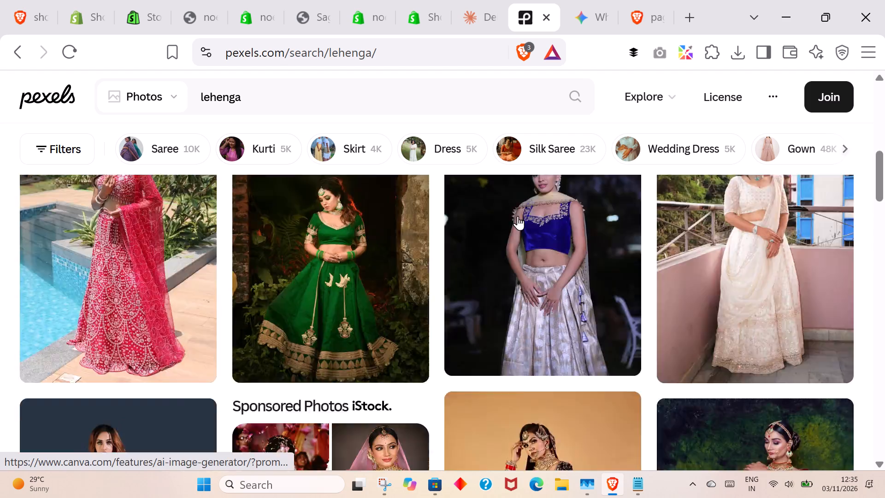
scroll(518, 216, down, 12)
scroll(608, 216, up, 10)
scroll(609, 216, down, 6)
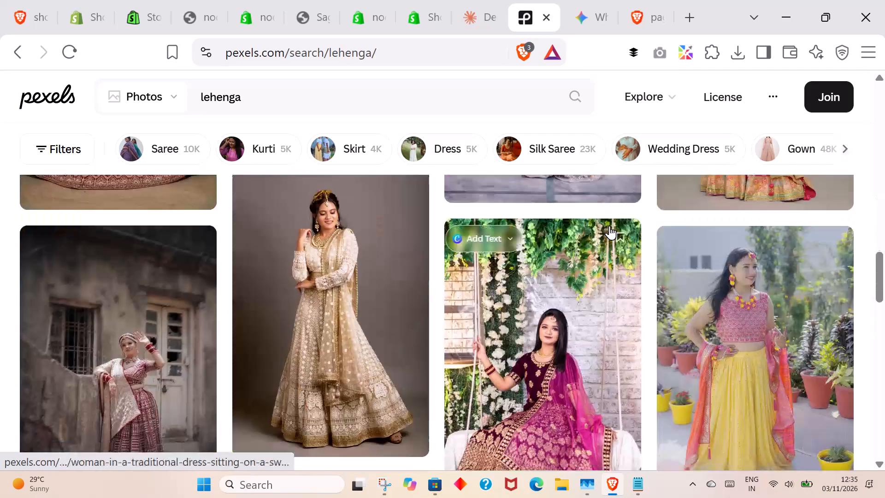
scroll(609, 225, down, 14)
scroll(615, 225, up, 7)
scroll(615, 225, down, 2)
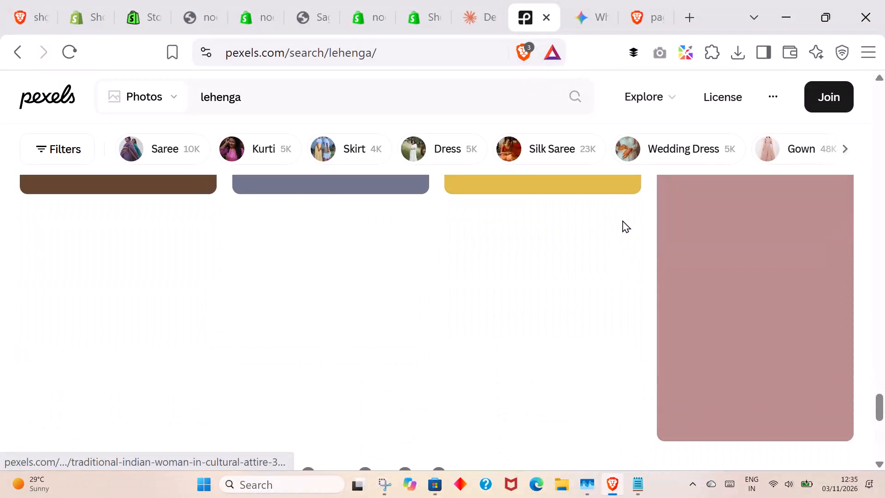